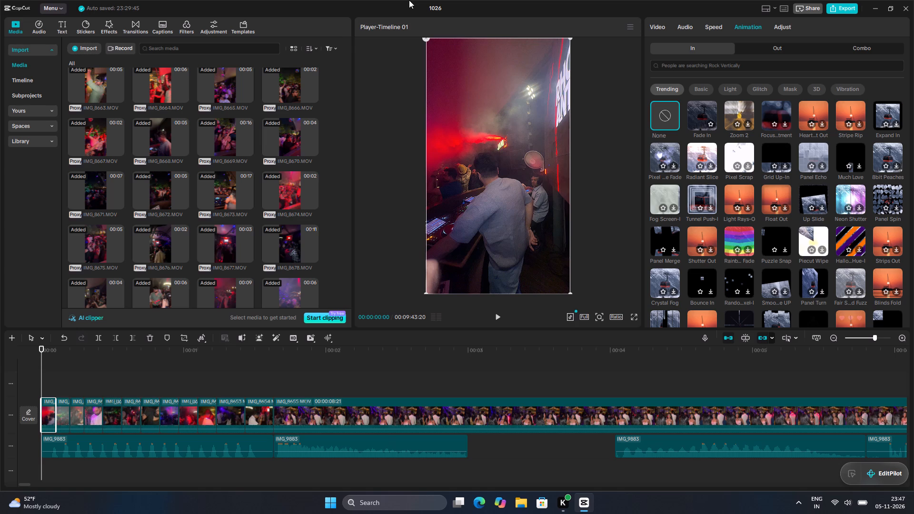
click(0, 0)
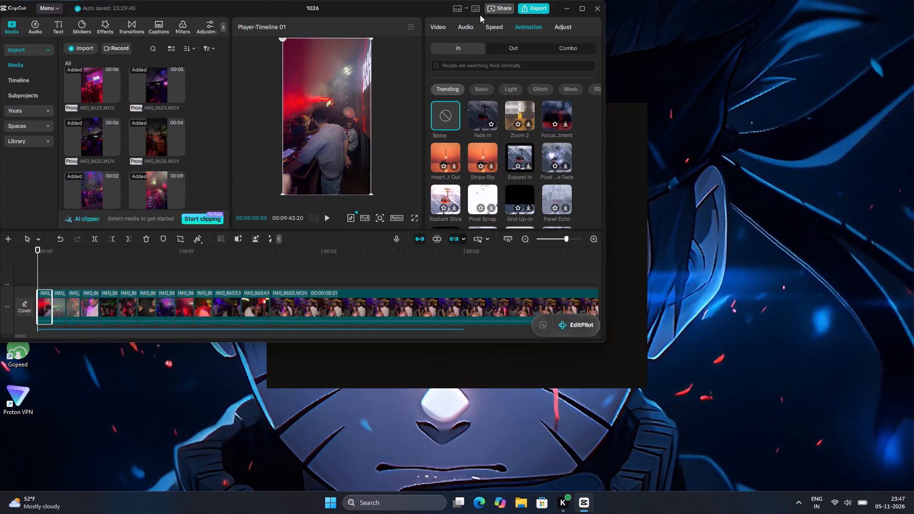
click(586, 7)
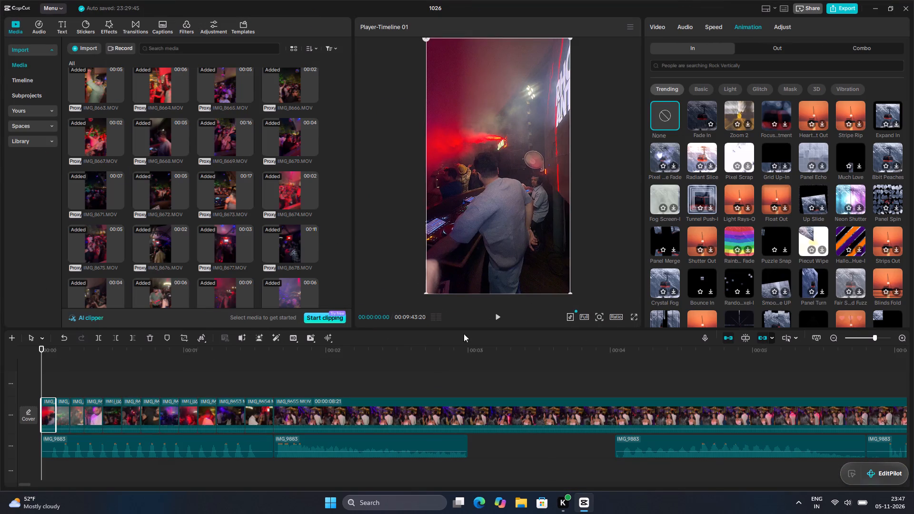
Play back the opening clips of the timeline and return the playhead to the start.
key(space)
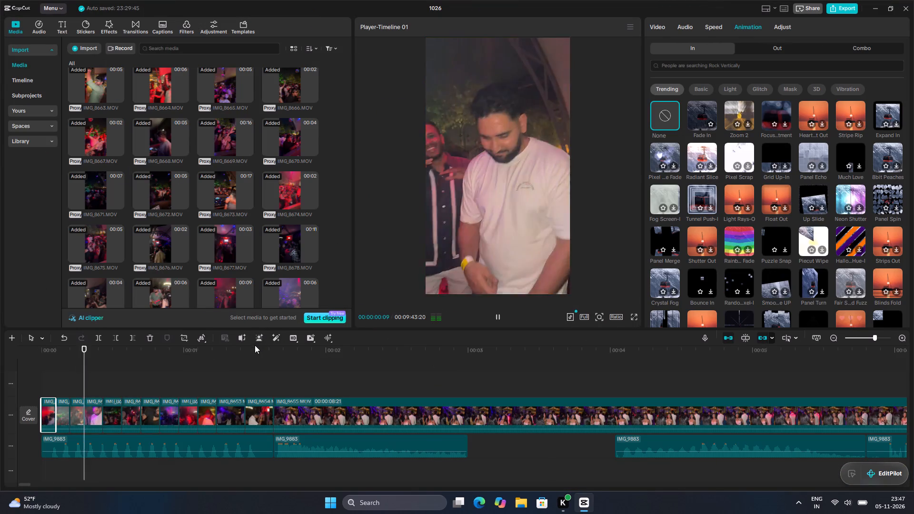
key(space)
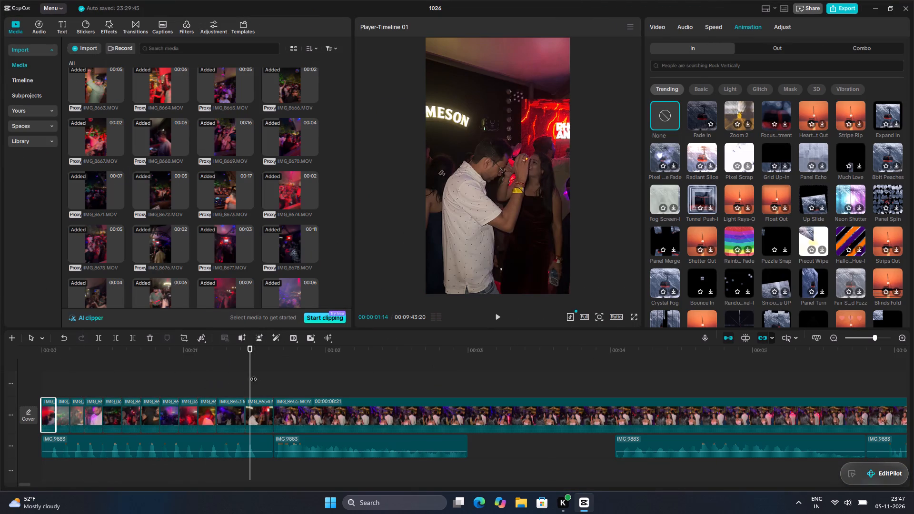
drag(251, 374, 0, 456)
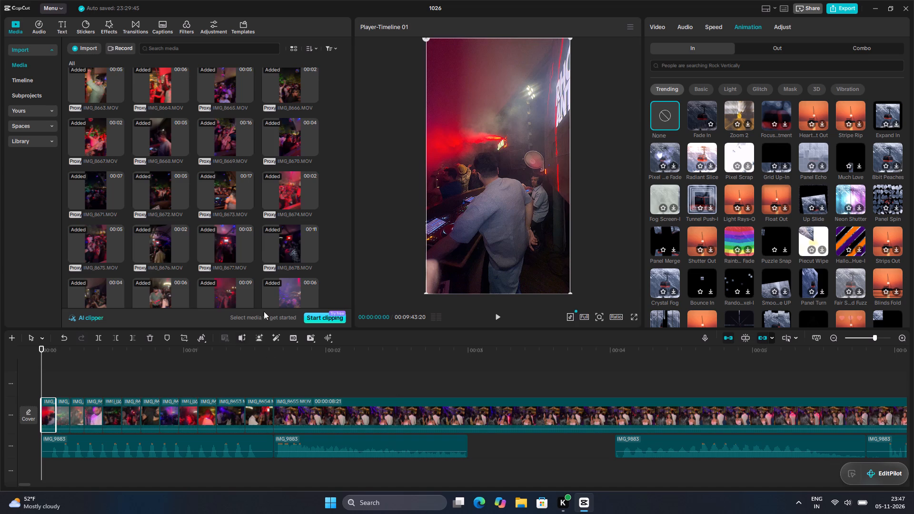
Preview IMG_9882.MOV in the media library and add it to the start of the timeline.
scroll(264, 289, up, 1)
scroll(251, 265, down, 11)
scroll(217, 239, down, 7)
double_click(167, 272)
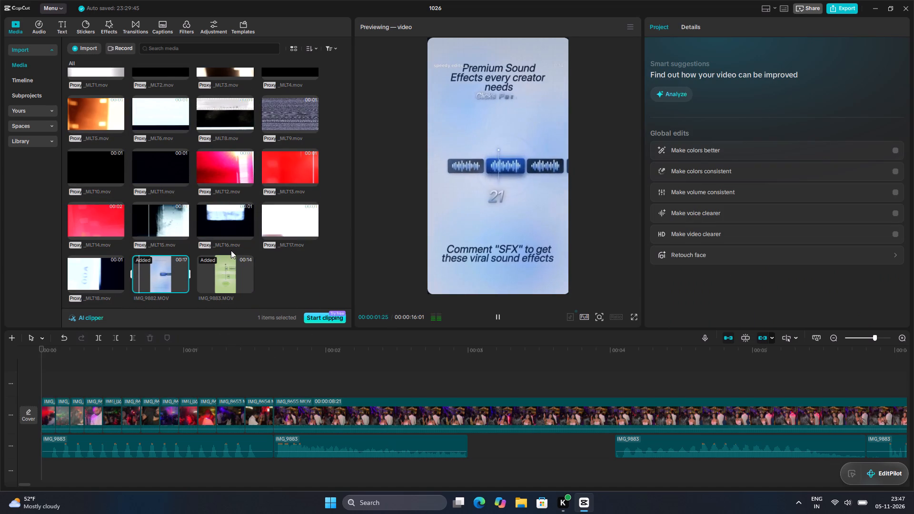
click(183, 286)
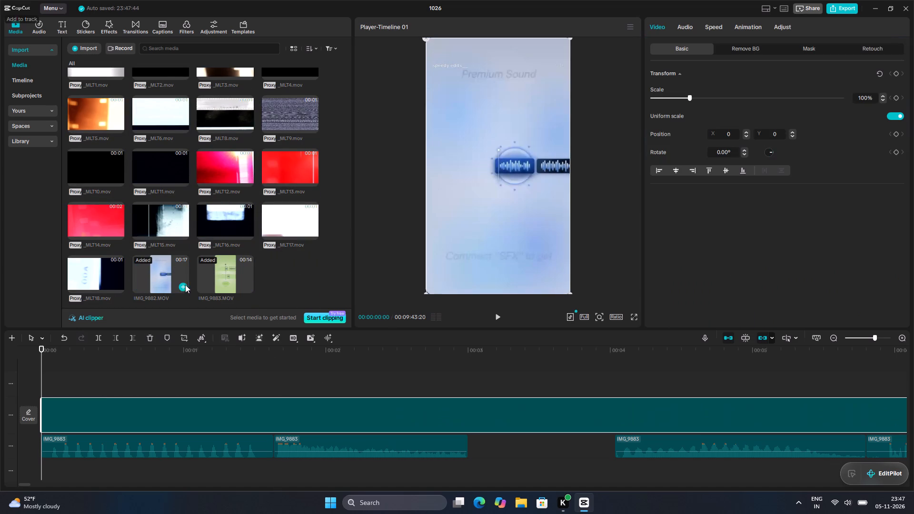
Play the added IMG_9882.MOV clip and split it at 00:00:01:11.
key(space)
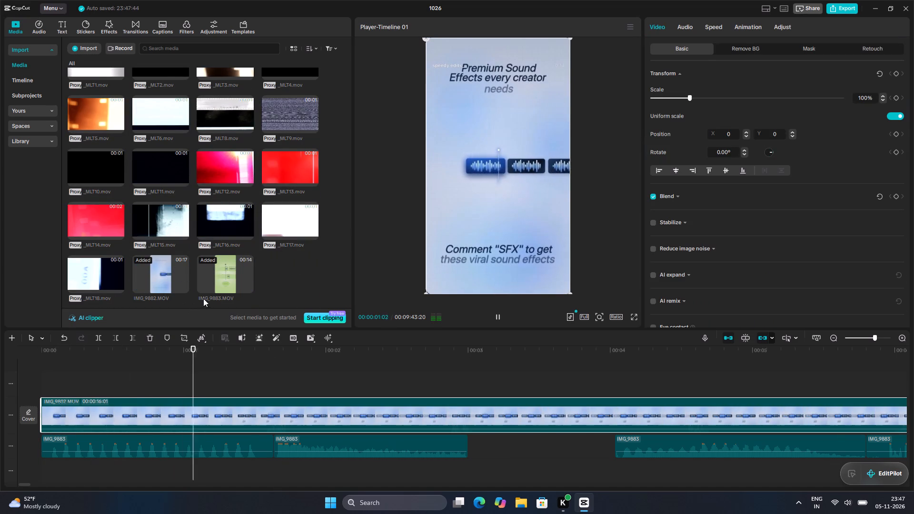
key(space)
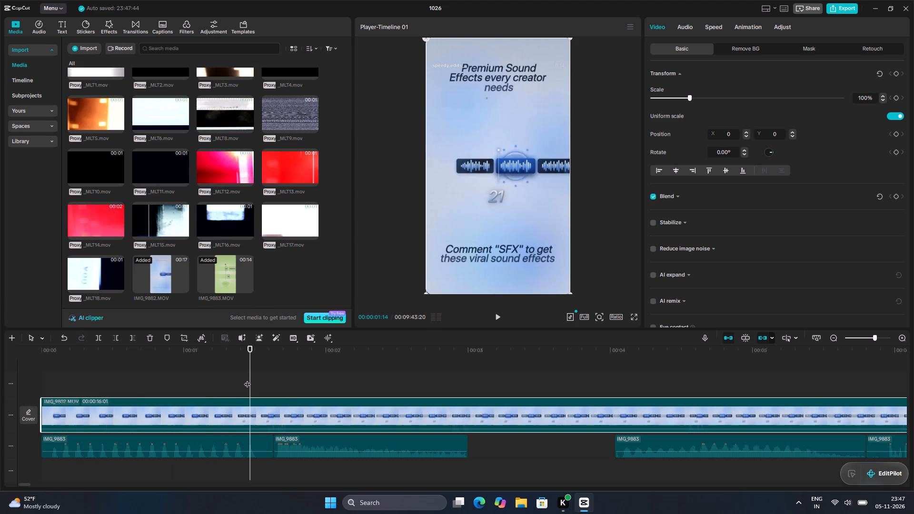
drag(247, 379, 236, 383)
click(236, 383)
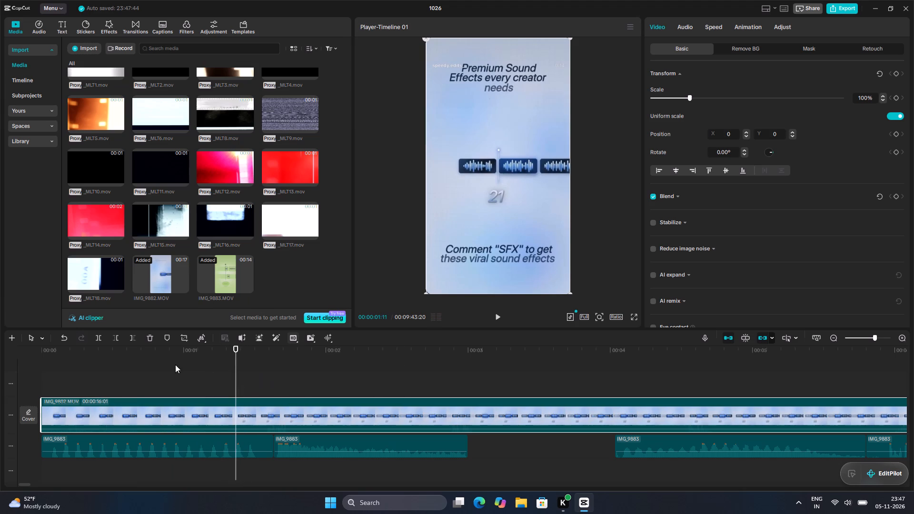
click(98, 338)
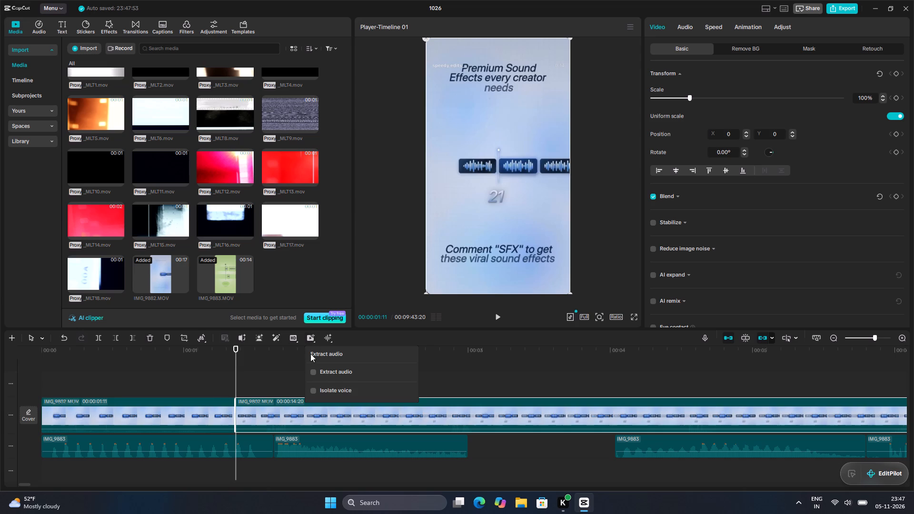
Extract the audio from the first segment of the split IMG_9882.MOV clip.
click(200, 407)
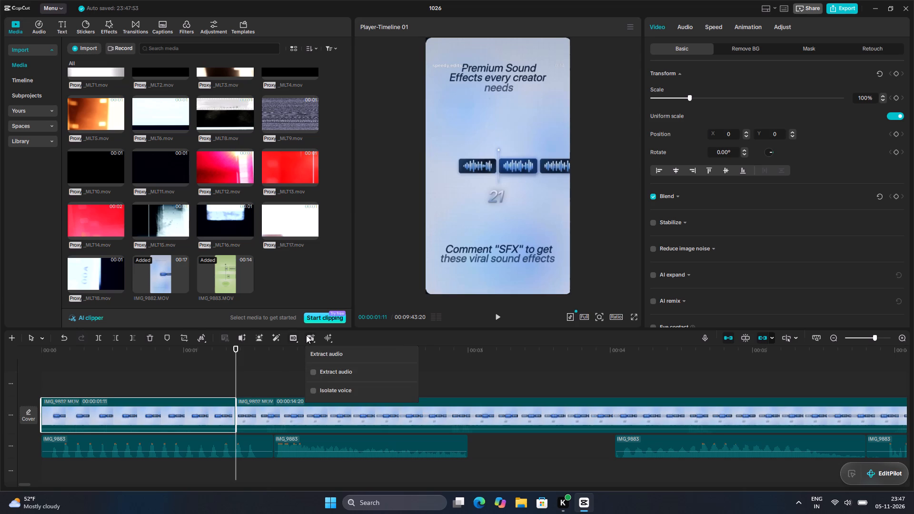
click(313, 370)
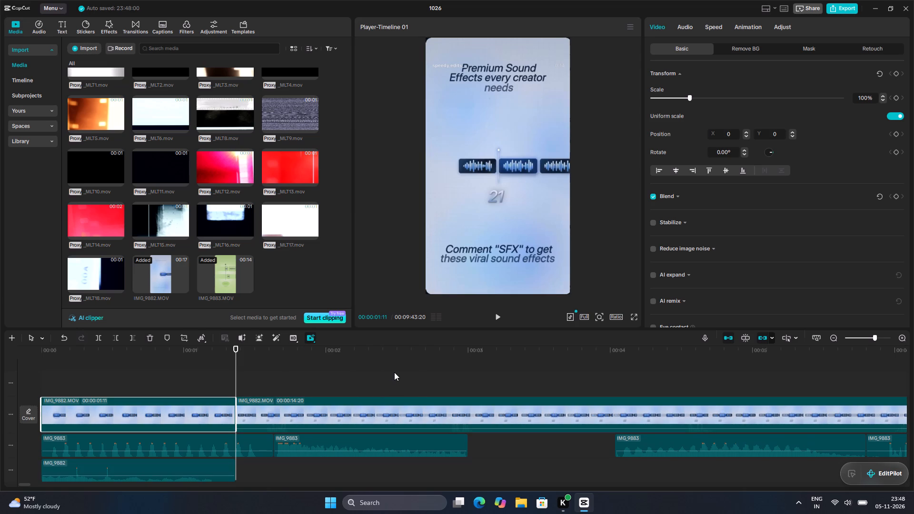
Delete both IMG_9882.MOV video segments, keeping only the extracted audio on the timeline.
key(Delete)
click(284, 405)
key(Delete)
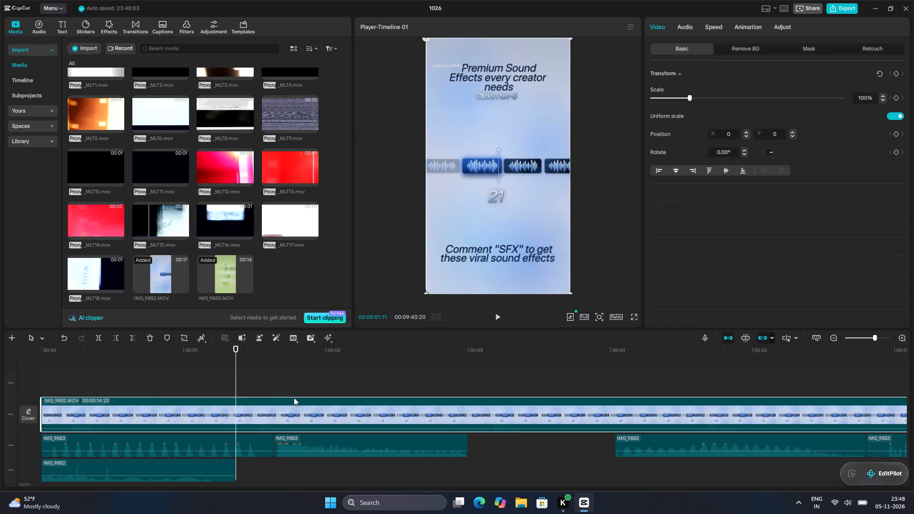
Listen to the opening from the start and lower the extracted IMG_9882 audio's volume to -6.3 dB.
drag(234, 380, 0, 391)
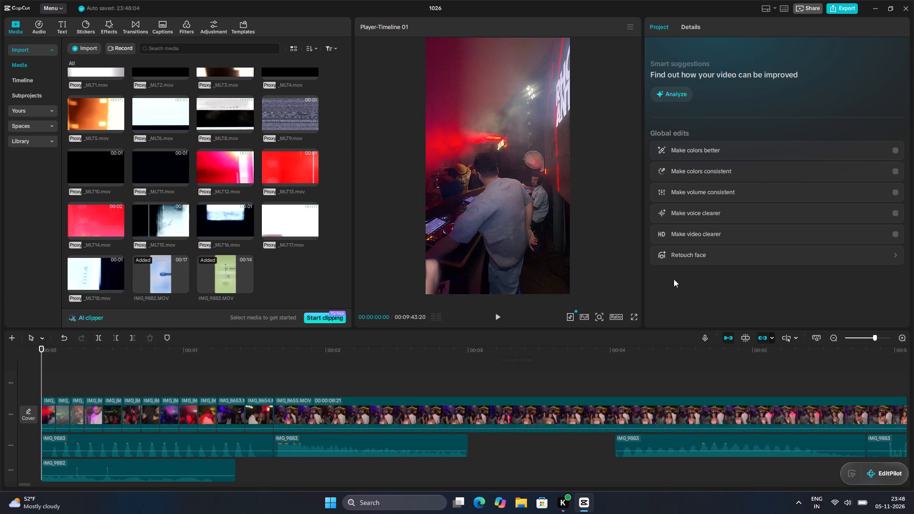
key(space)
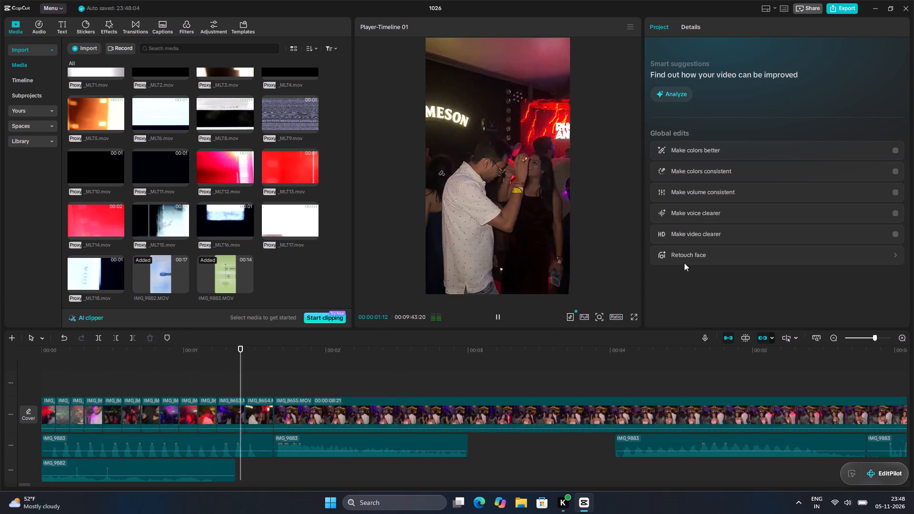
key(space)
drag(297, 370, 0, 408)
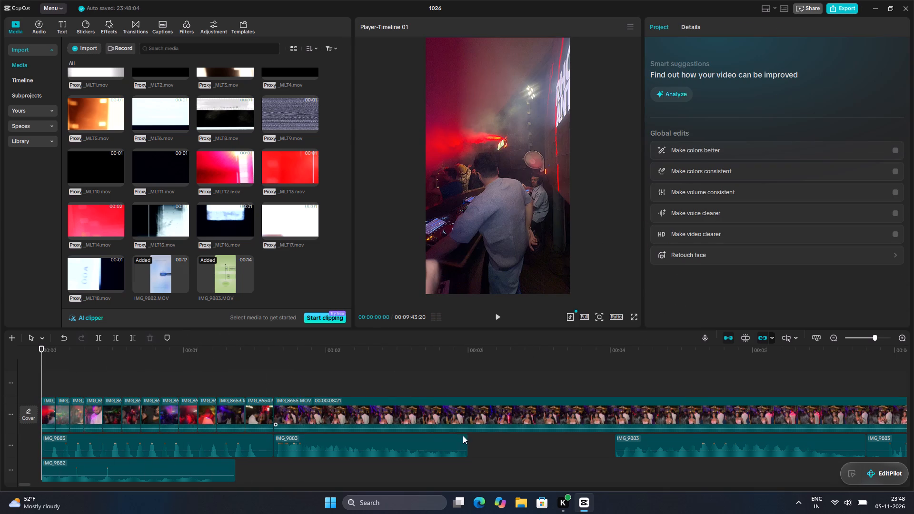
click(189, 459)
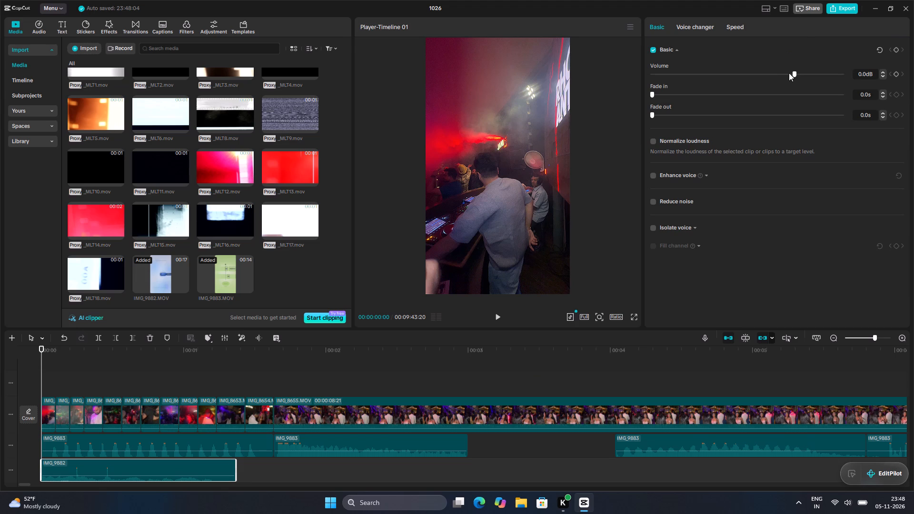
drag(791, 71, 778, 74)
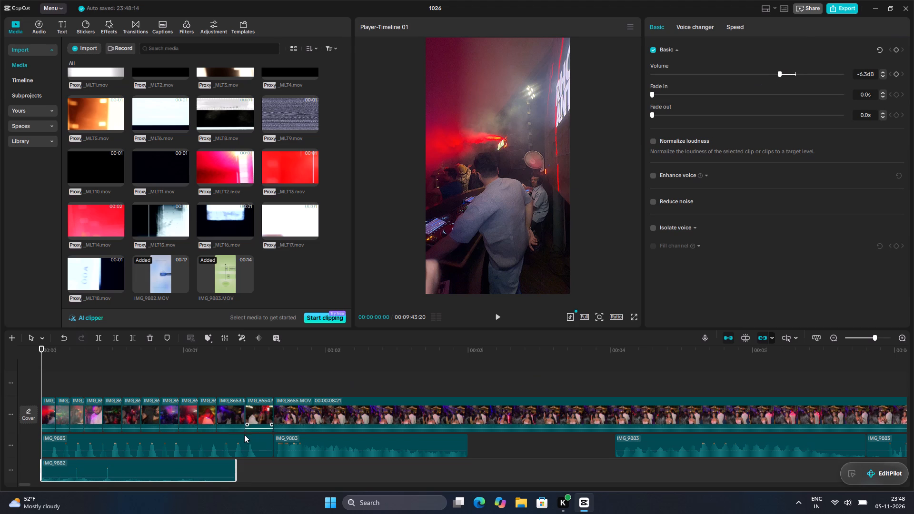
Lower the volume of the first IMG_9883 audio clip to -5.7 dB.
click(232, 438)
drag(794, 71, 779, 77)
Play back the opening mix and delete the second IMG_9883 audio clip, beneath the start of IMG_8655.MOV.
key(space)
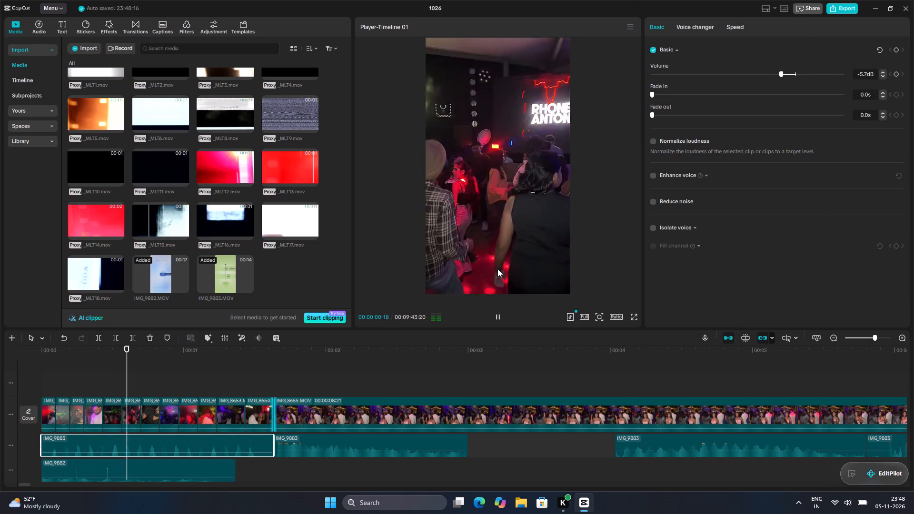
key(space)
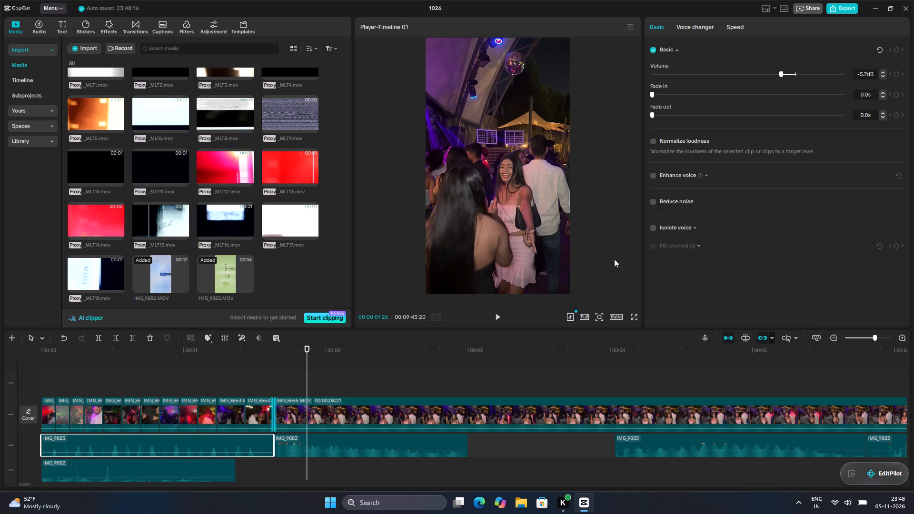
click(372, 446)
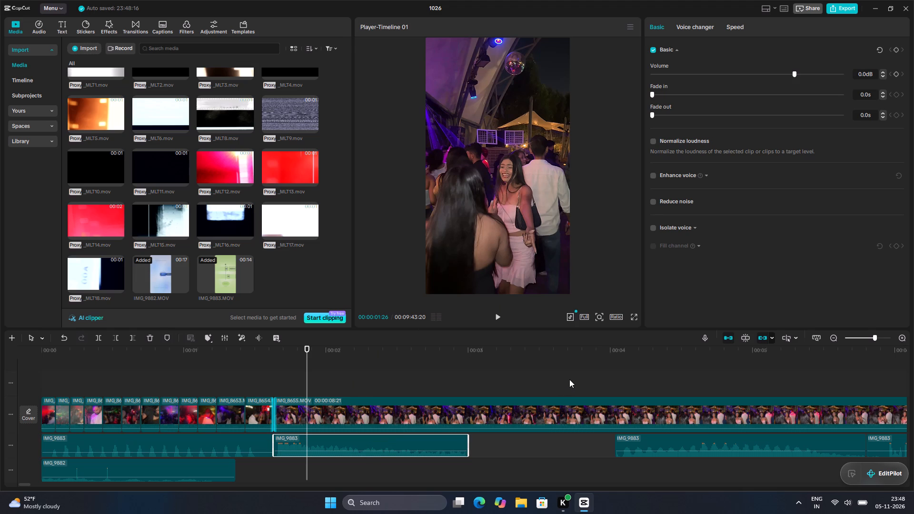
key(Delete)
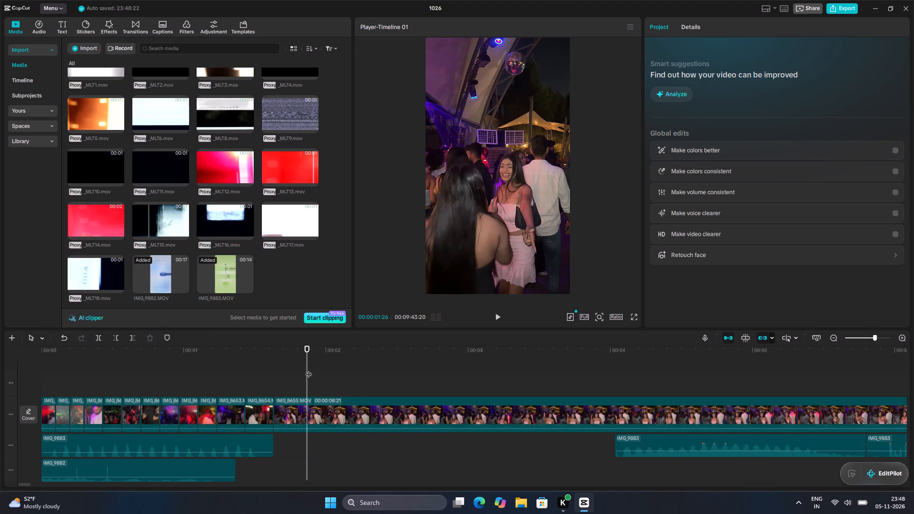
Play the timeline on through the remaining IMG_9883 audio clips and return the playhead to the start.
click(308, 369)
key(space)
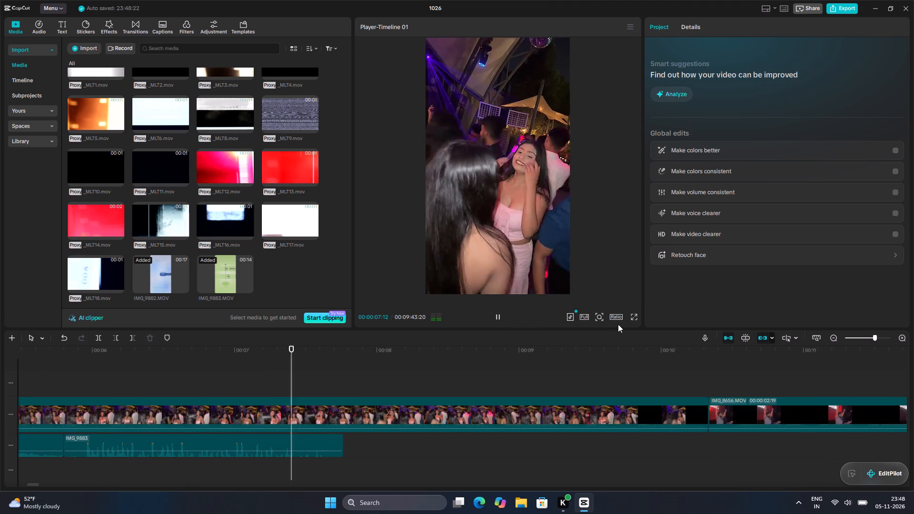
scroll(575, 414, down, 9)
scroll(549, 438, up, 4)
key(space)
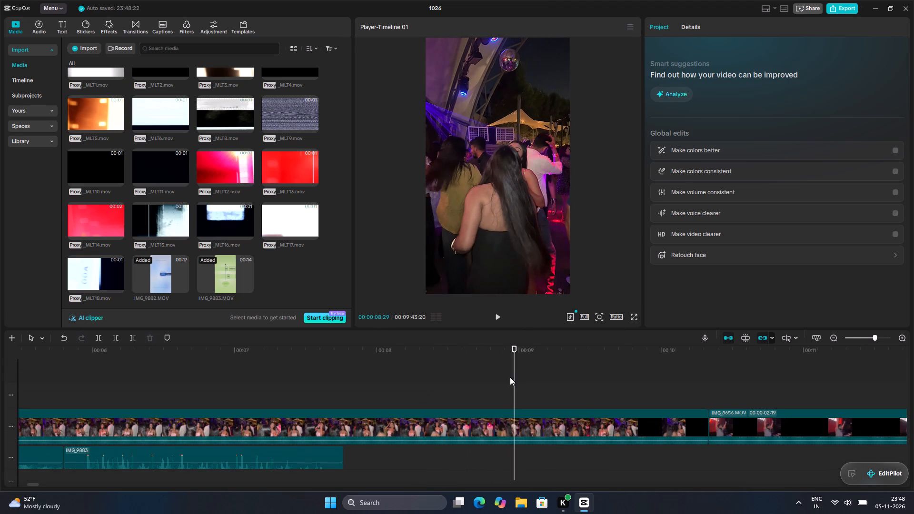
drag(514, 377, 0, 355)
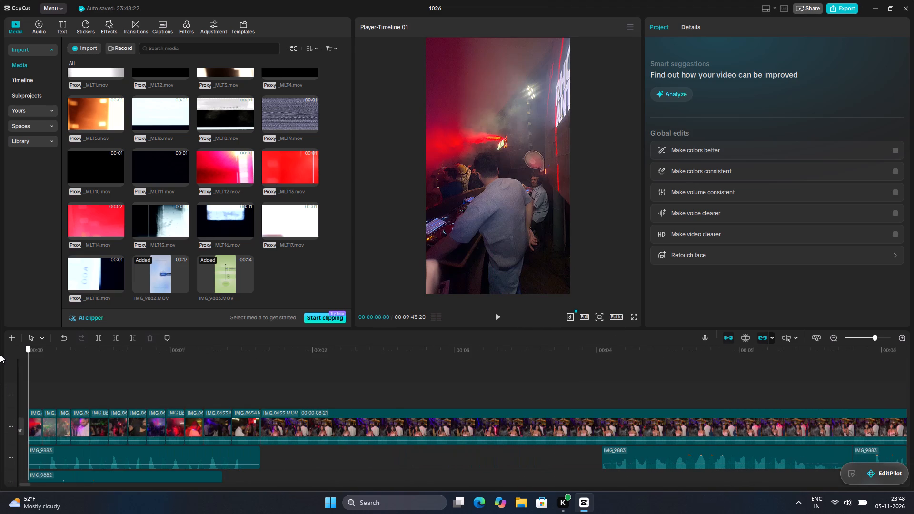
drag(0, 355, 8, 346)
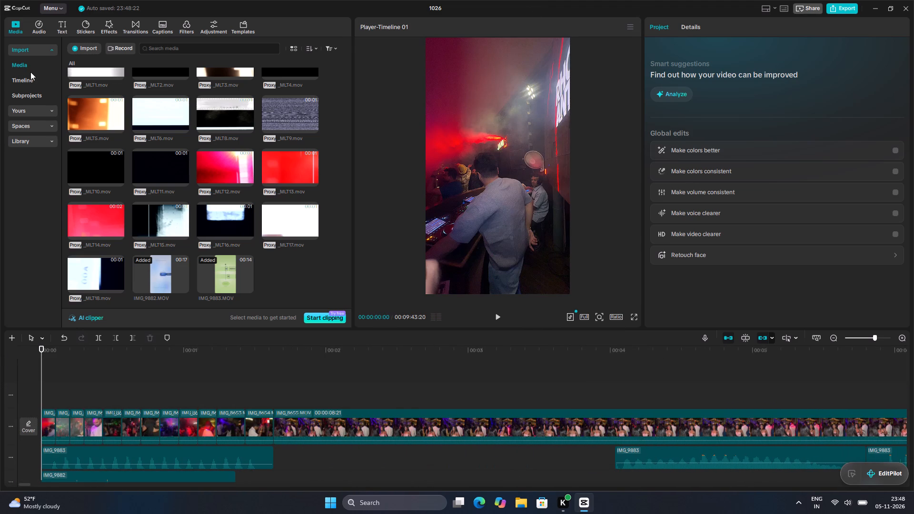
Preview the sound effects in IMG_9883.MOV and IMG_9882.MOV from the media library.
click(213, 279)
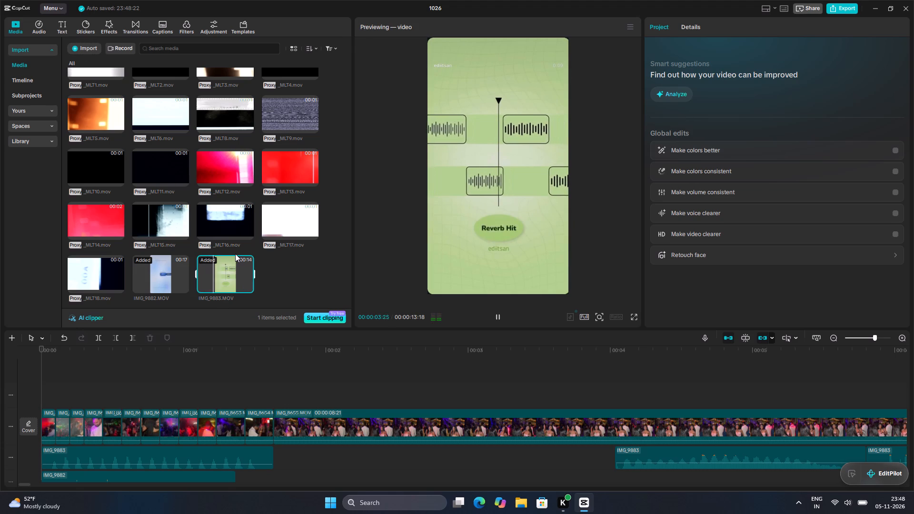
click(160, 270)
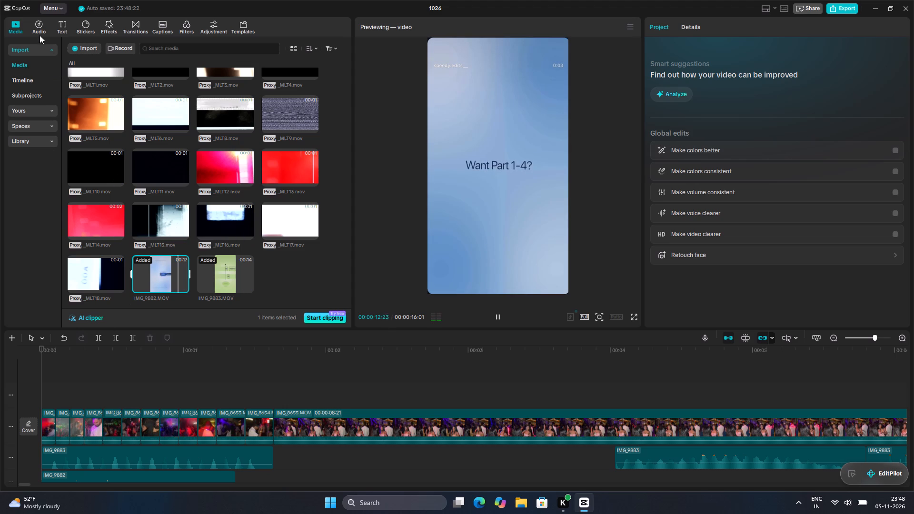
Import the "Free viral sound effects for your videos part 1" video from the Editing assets folder on the device.
click(75, 45)
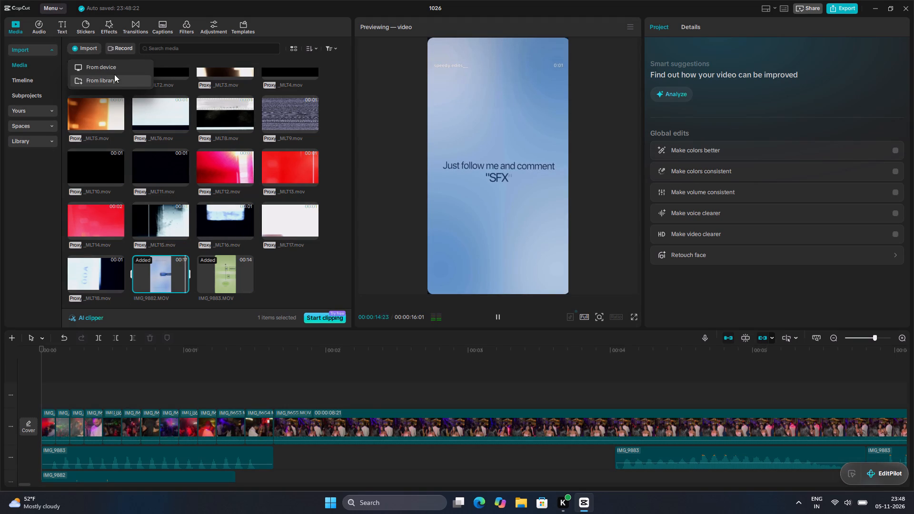
click(114, 66)
scroll(129, 169, down, 15)
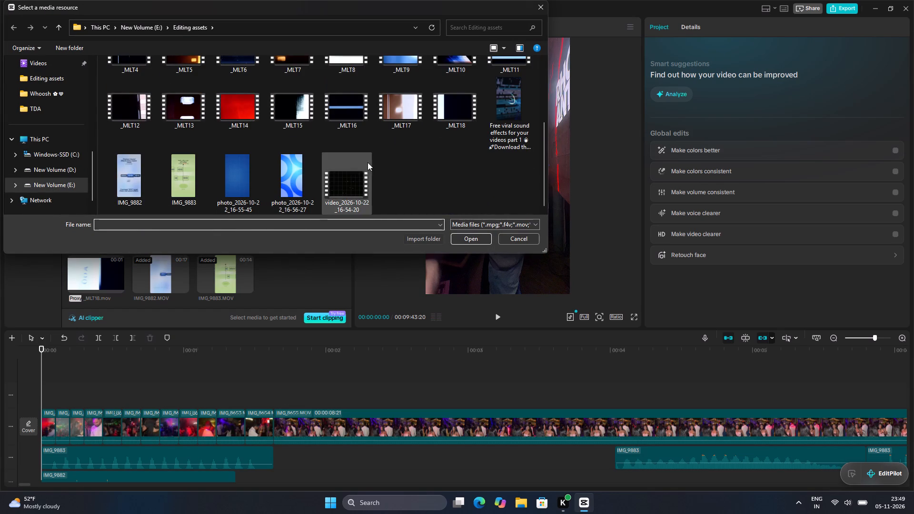
click(507, 117)
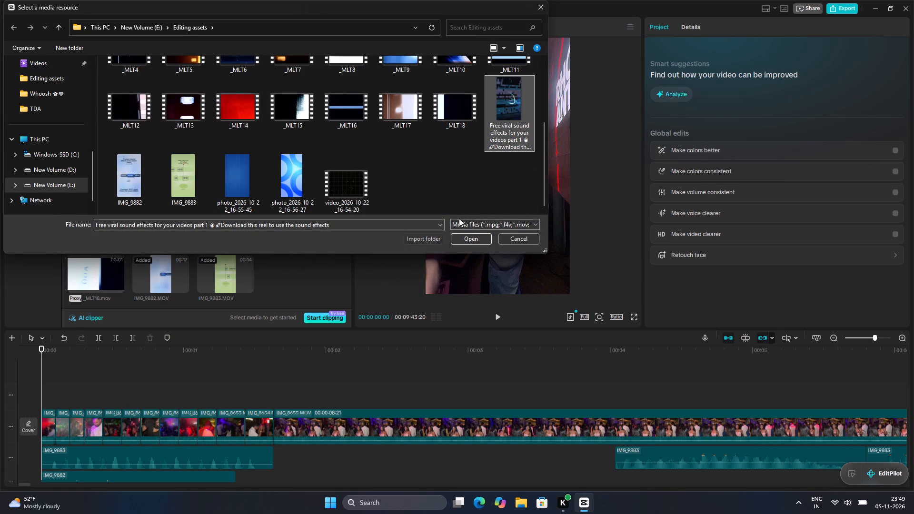
click(469, 237)
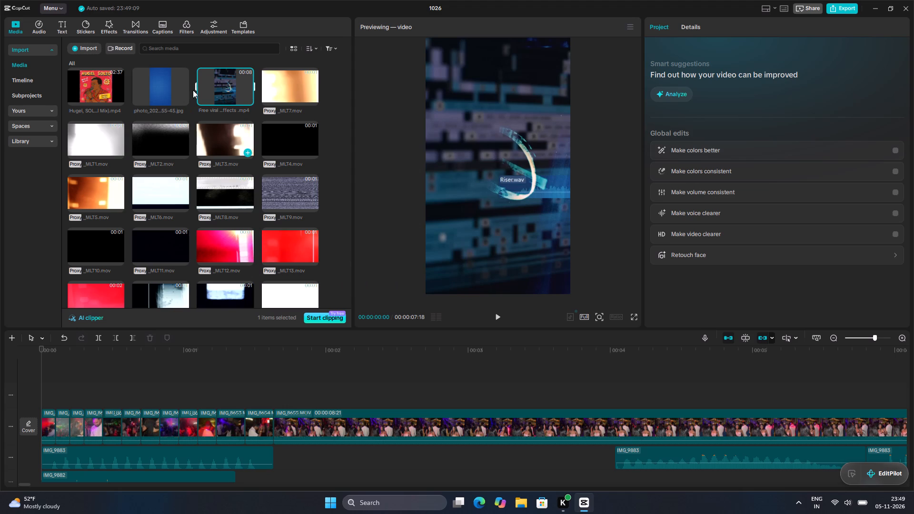
Preview the imported "Free viral sound effects" video and add it to the start of the timeline.
double_click(220, 82)
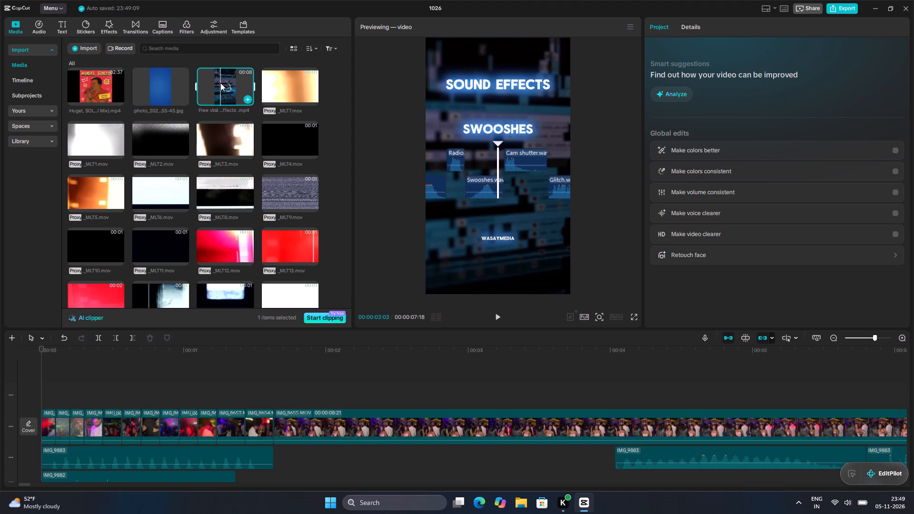
drag(220, 83, 213, 89)
click(246, 99)
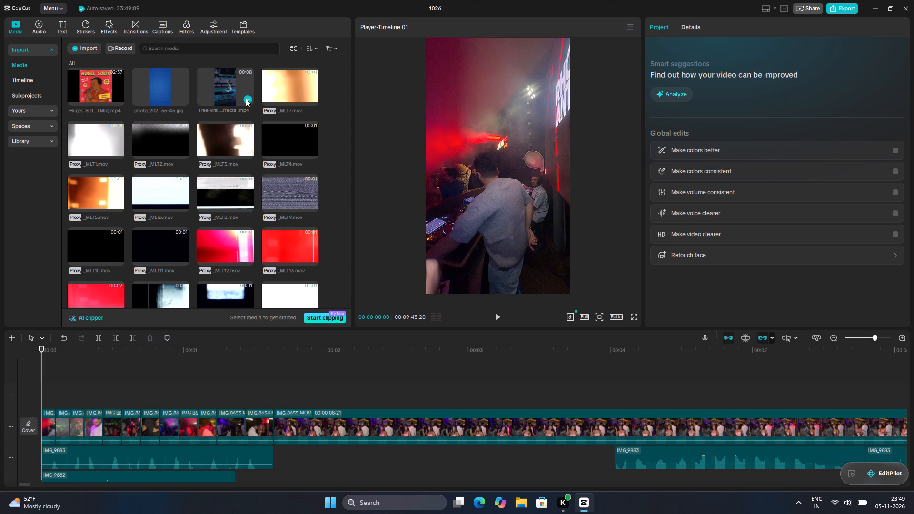
Play the sound effects reference video and split it at 00:00:02:13, between the radio and swooshes sounds.
key(space)
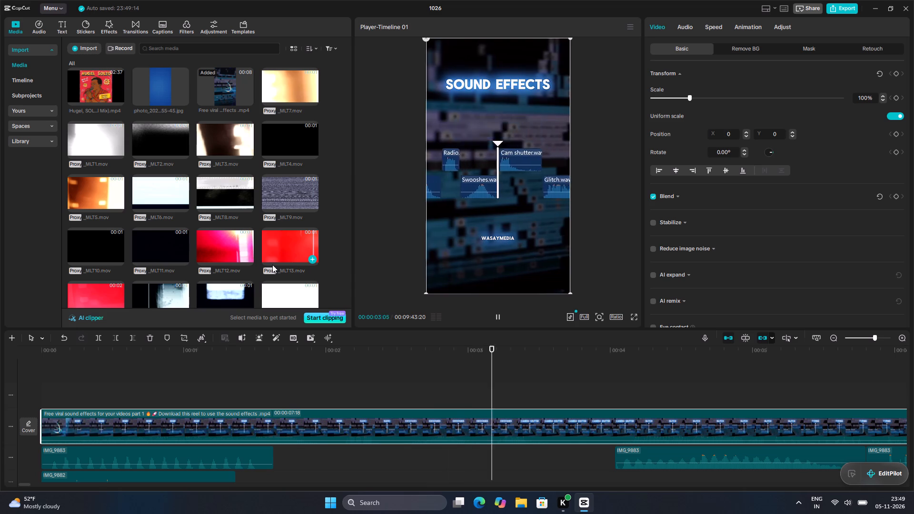
key(space)
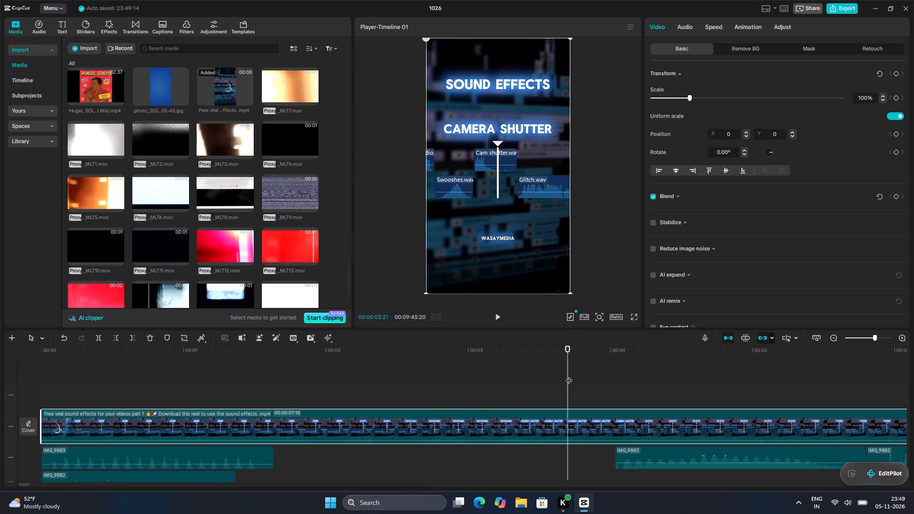
drag(569, 376, 372, 368)
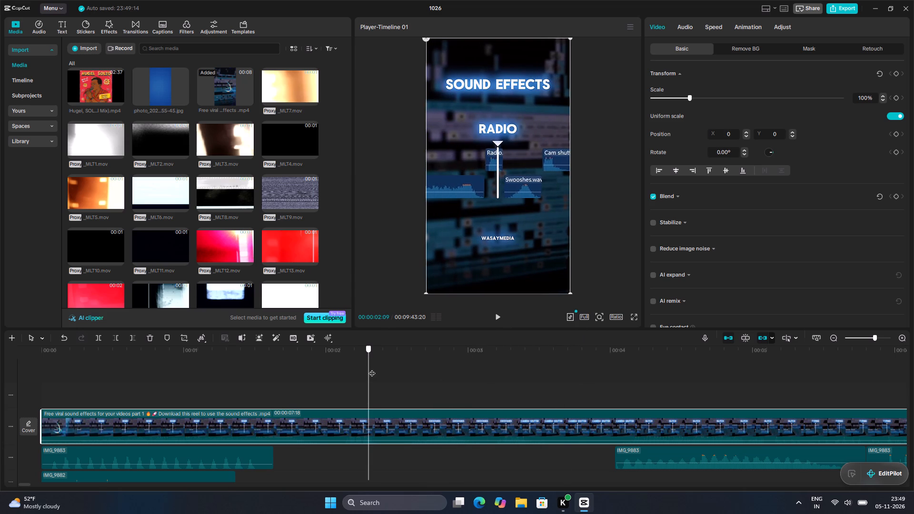
drag(372, 368, 387, 359)
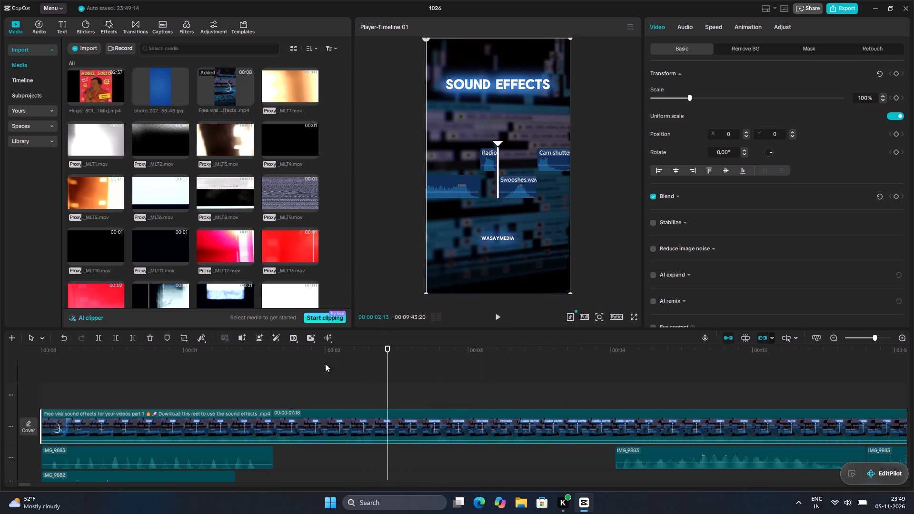
click(99, 340)
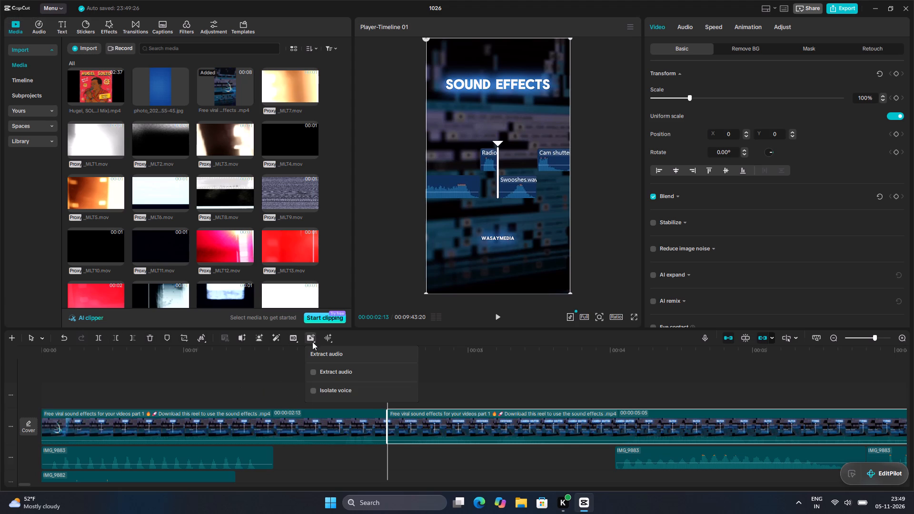
Extract the audio from the second part of the reference video and delete its first part.
click(312, 371)
drag(308, 395, 308, 401)
click(316, 418)
key(Delete)
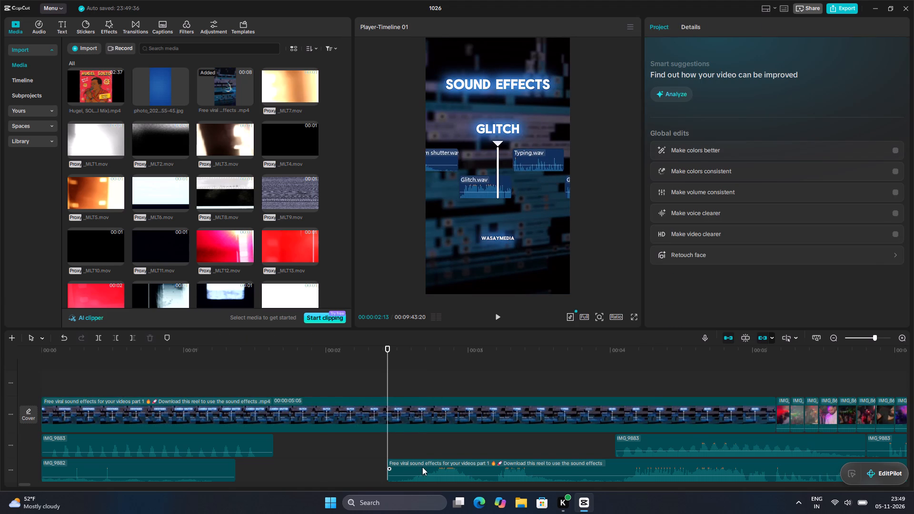
Move the extracted reference audio to the start of the timeline, on its own track beneath IMG_9882.
drag(422, 467, 283, 468)
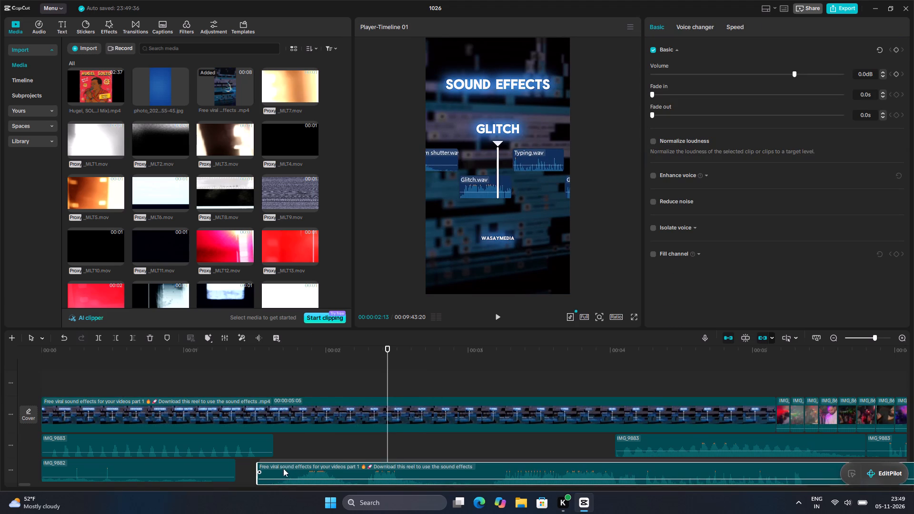
drag(283, 468, 275, 478)
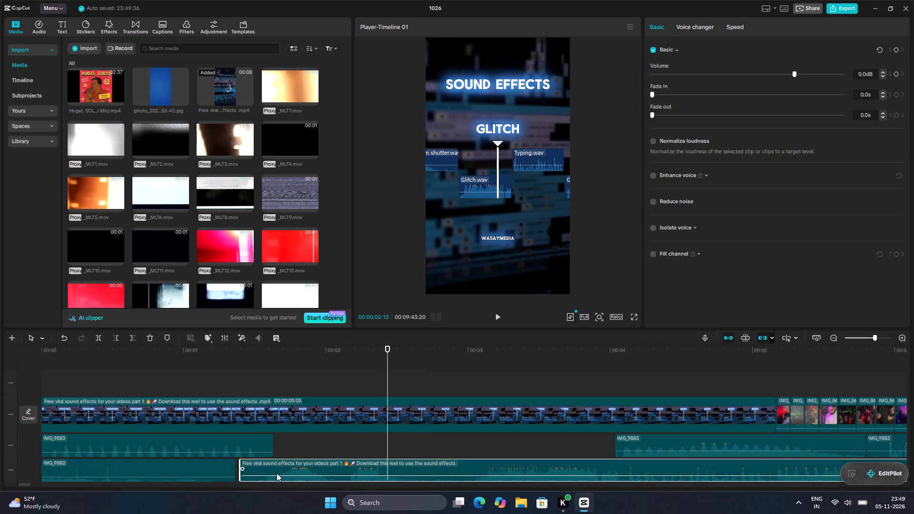
scroll(380, 431, down, 3)
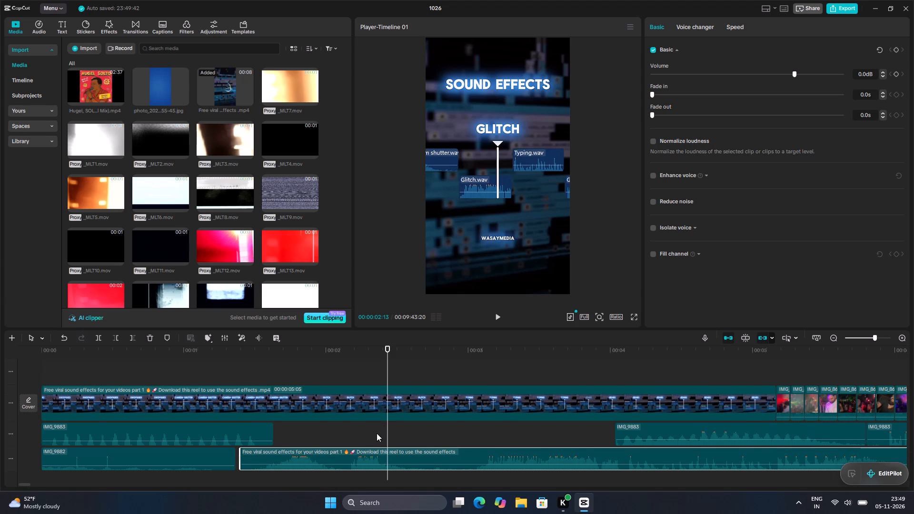
scroll(377, 433, down, 4)
drag(358, 443, 144, 466)
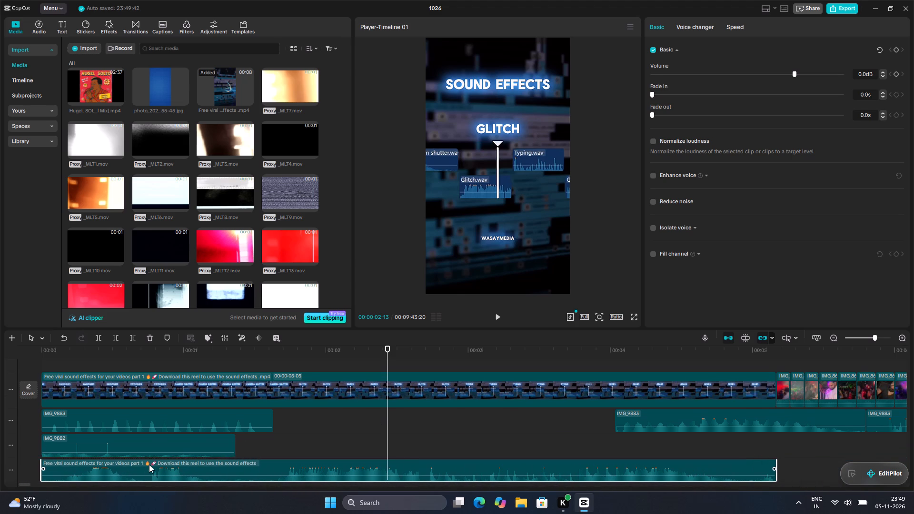
Play the extracted audio from the start and split it at 00:00:00:23, where the swooshes sound ends.
drag(386, 423, 0, 478)
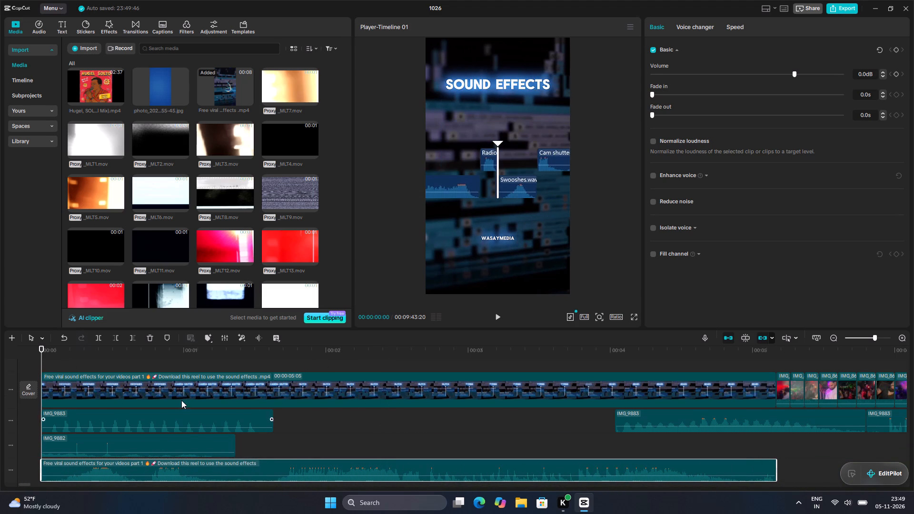
key(space)
key(space)
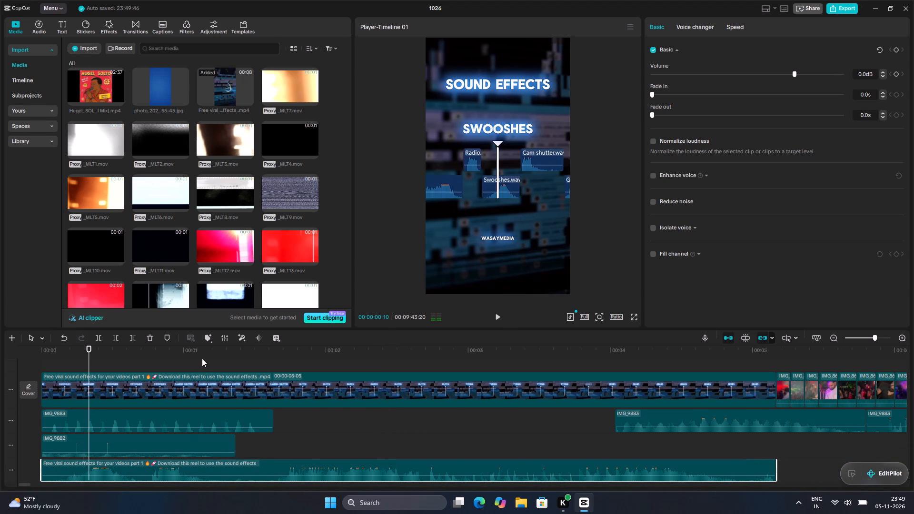
key(space)
key(space)
key(space)
key(space)
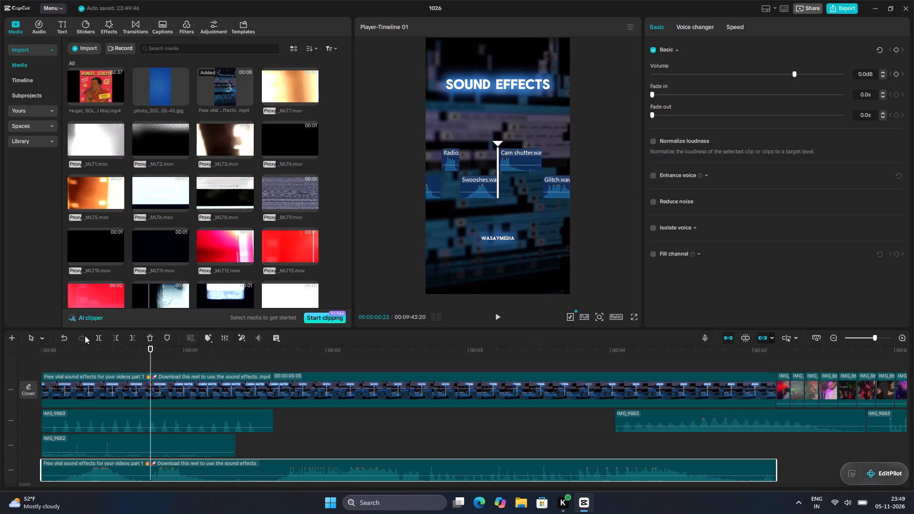
click(98, 338)
Play the camera shutter sound and split the extracted audio at 00:00:01:20, just before the glitch sound.
key(space)
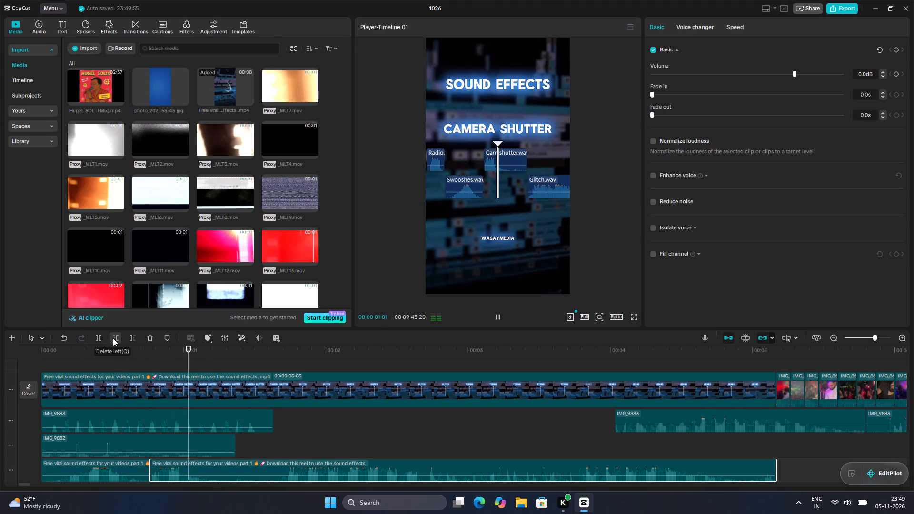
key(space)
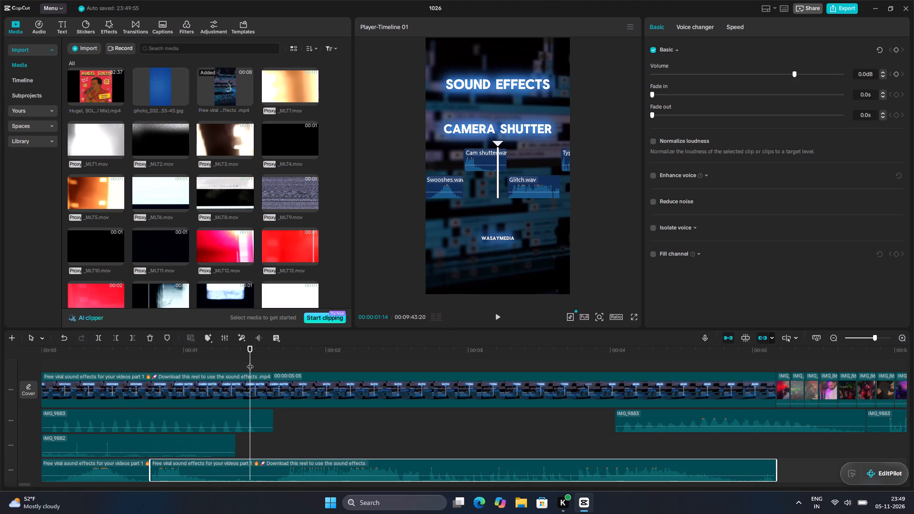
key(space)
key(space)
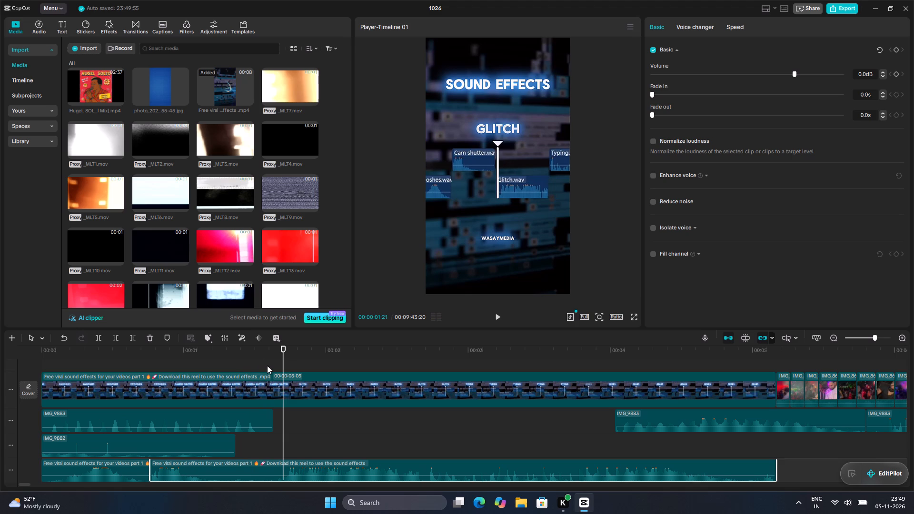
click(282, 364)
click(99, 339)
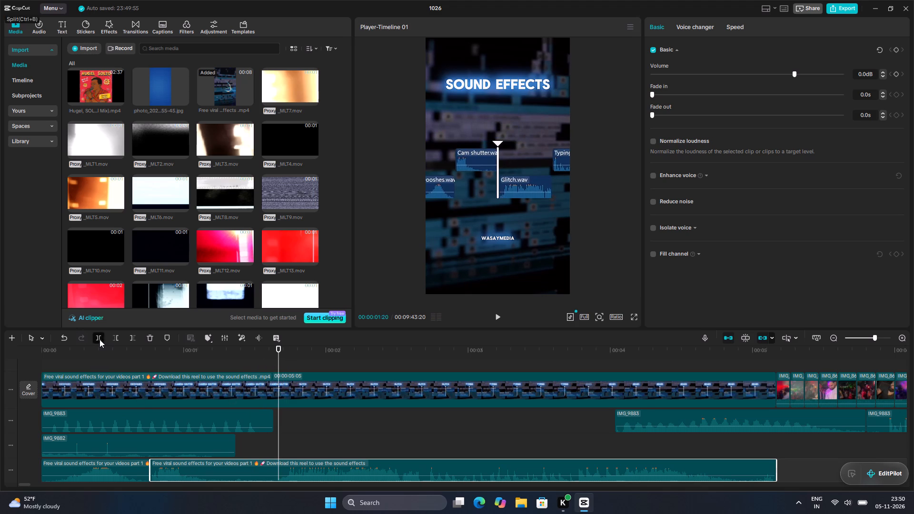
Play the remaining reference sounds and delete the leftover audio piece and the reference video from the timeline.
key(space)
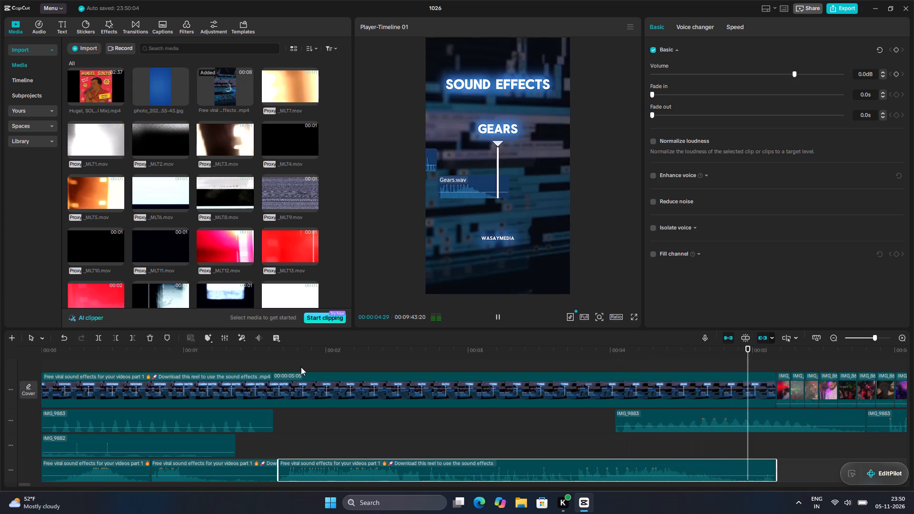
key(space)
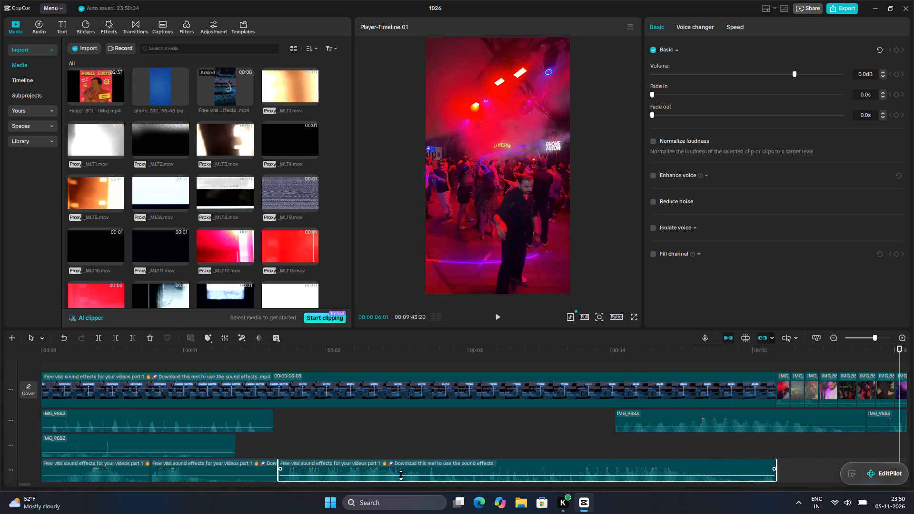
key(Delete)
click(194, 391)
key(Delete)
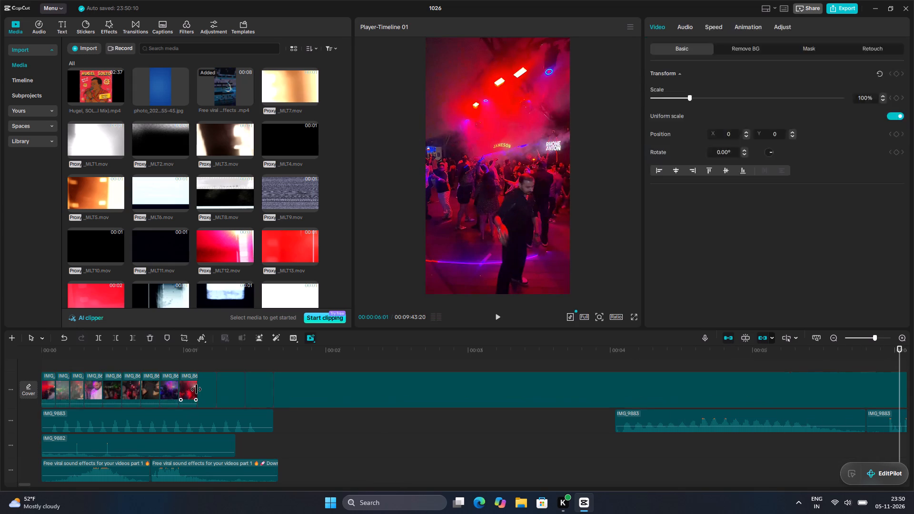
Play the opening nightclub clips from the start with the swooshes and camera shutter sounds underneath.
scroll(501, 420, down, 5)
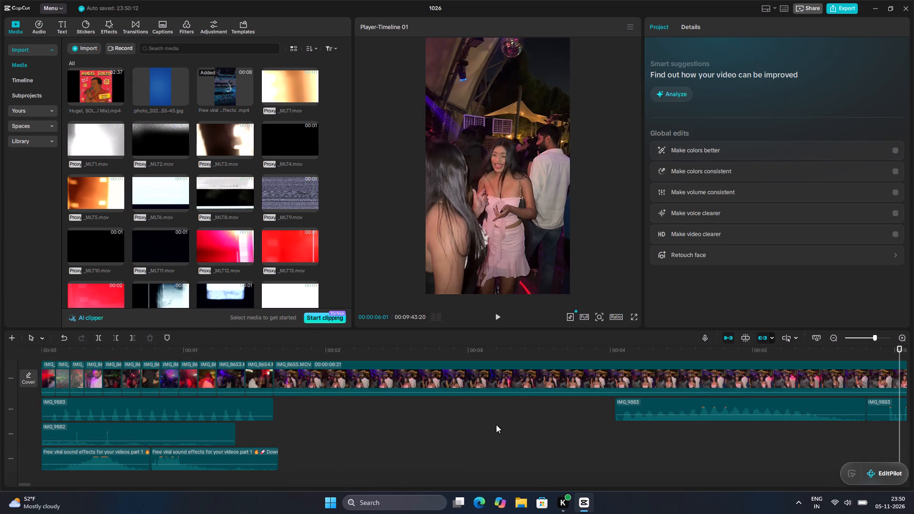
scroll(496, 425, down, 1)
scroll(325, 441, down, 2)
double_click(312, 446)
drag(308, 445, 0, 426)
key(space)
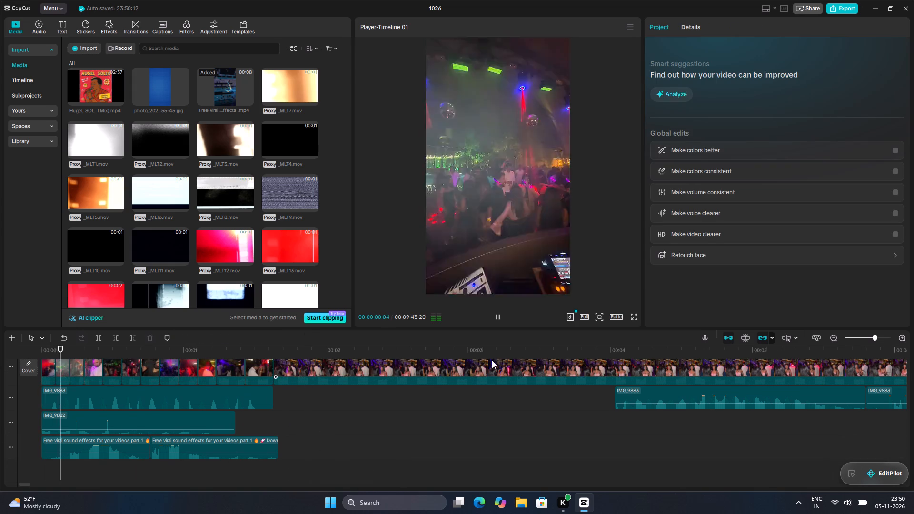
key(space)
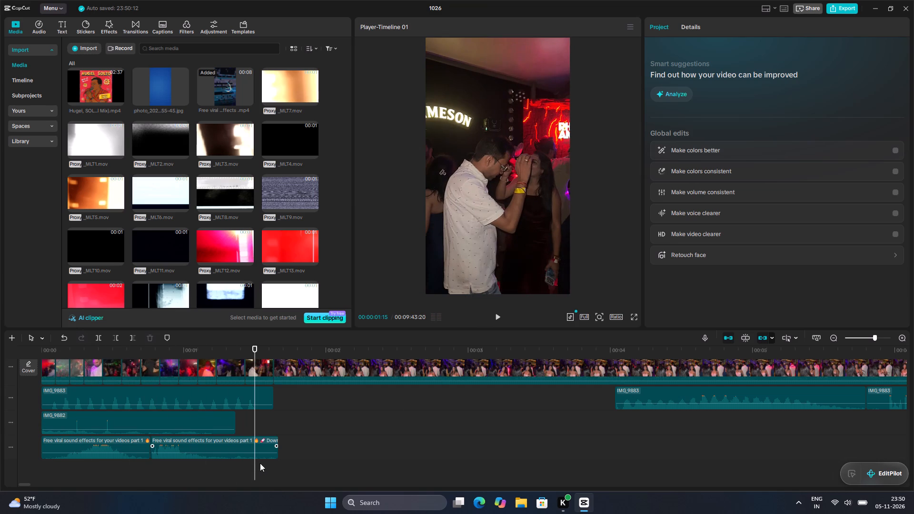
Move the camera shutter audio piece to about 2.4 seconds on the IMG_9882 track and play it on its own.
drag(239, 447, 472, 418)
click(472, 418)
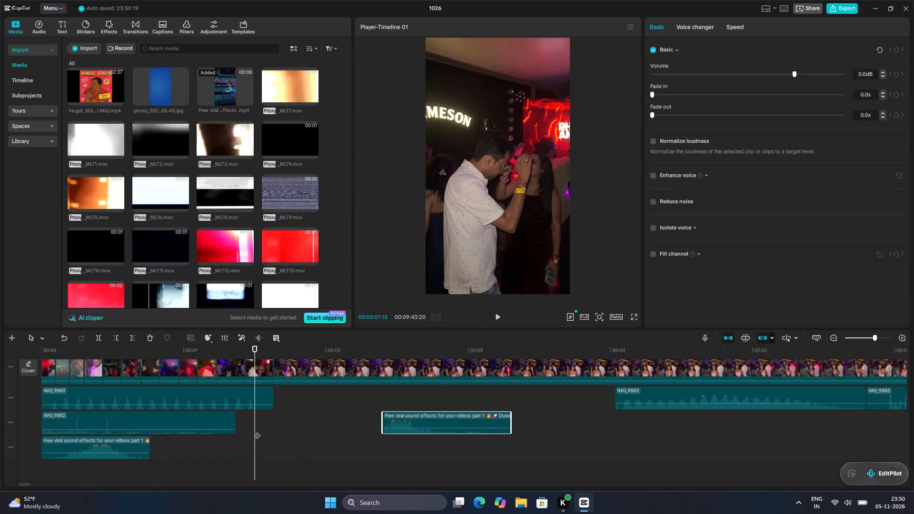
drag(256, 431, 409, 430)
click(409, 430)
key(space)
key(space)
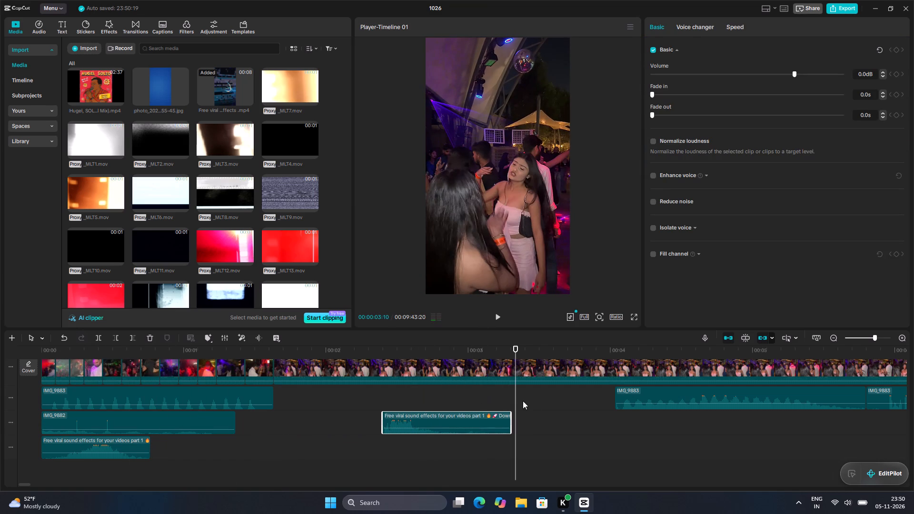
Delete the camera shutter audio piece from the timeline.
drag(516, 398, 427, 411)
drag(424, 411, 369, 409)
click(370, 409)
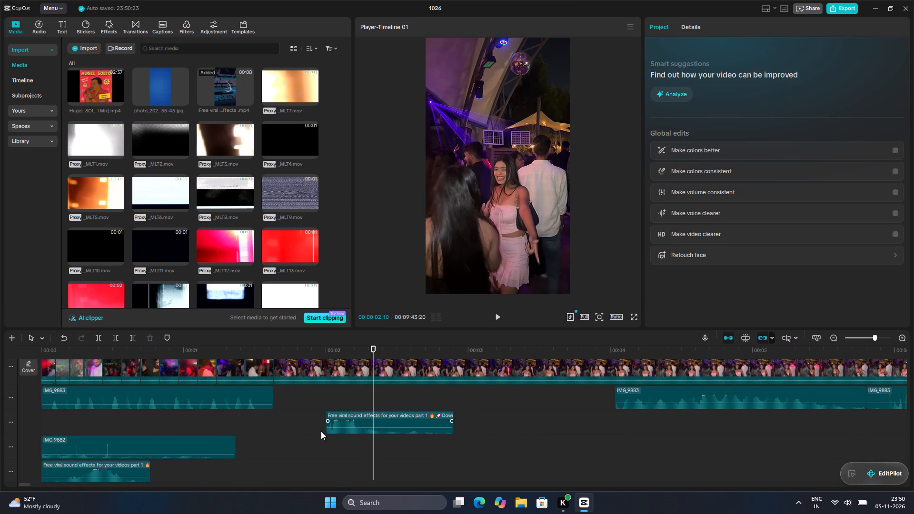
click(384, 420)
key(Delete)
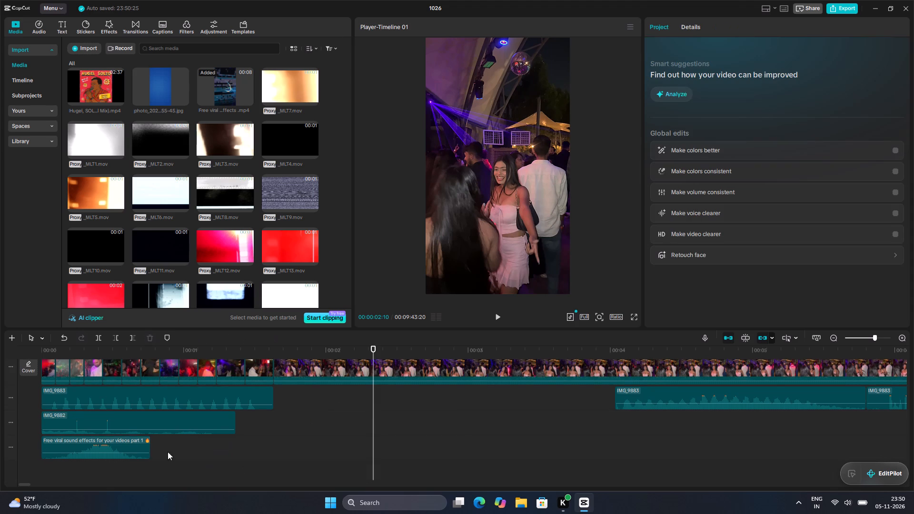
Move the swooshes audio piece along its track to about 2.5 seconds, clear of the opening clips.
drag(108, 445, 467, 442)
click(467, 440)
drag(462, 435, 454, 432)
drag(449, 431, 433, 423)
drag(424, 420, 416, 415)
click(416, 415)
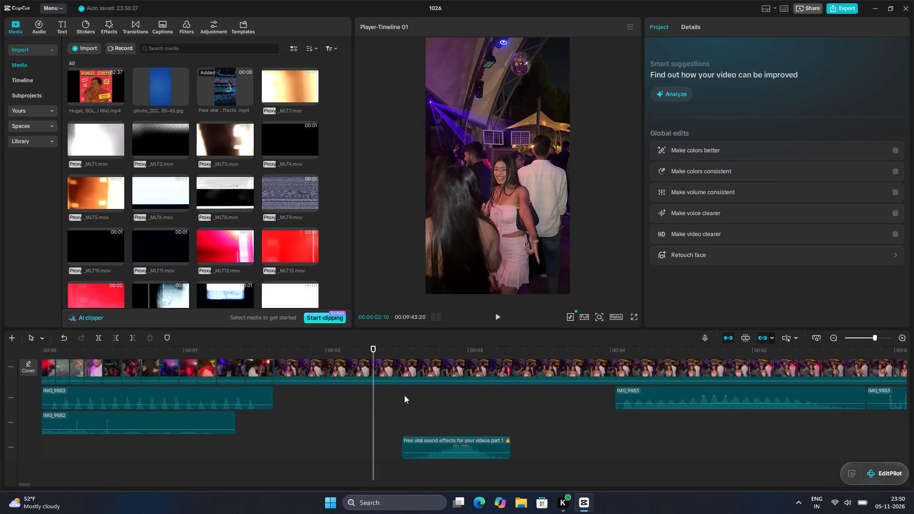
Return the playhead to the start of the timeline and open the audio library.
drag(413, 395, 5, 361)
scroll(35, 132, down, 3)
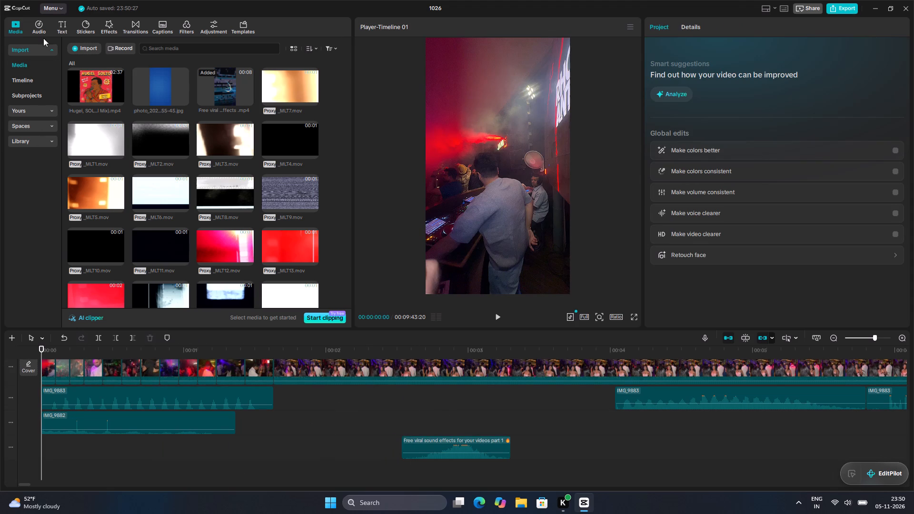
click(43, 28)
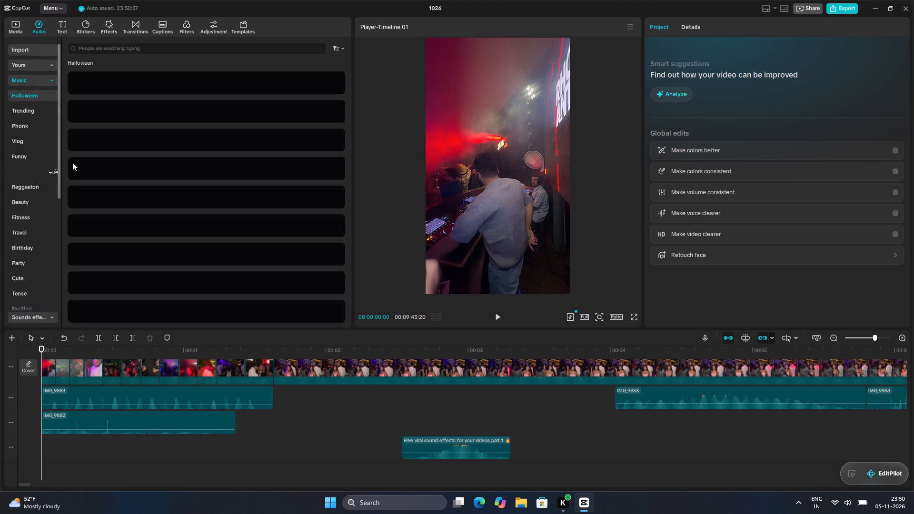
Browse the Party music category and preview the track Energetic Road Rock.
click(35, 261)
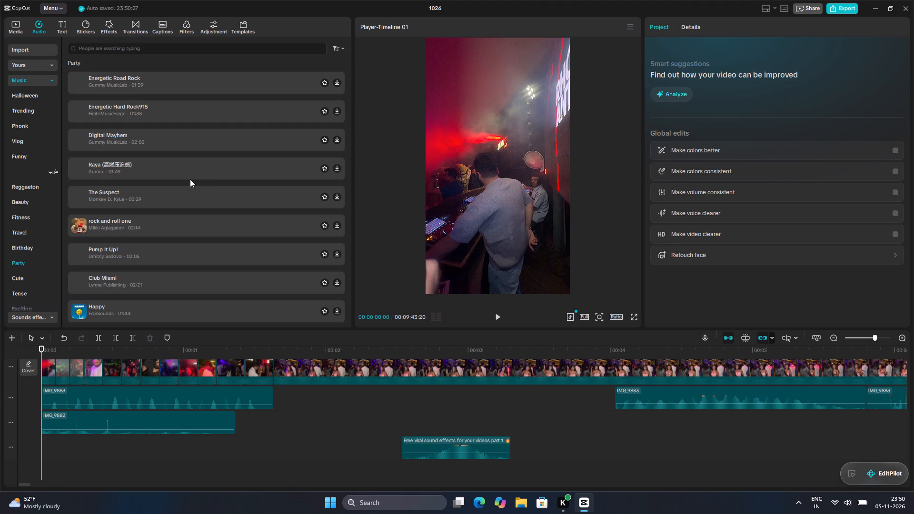
click(136, 80)
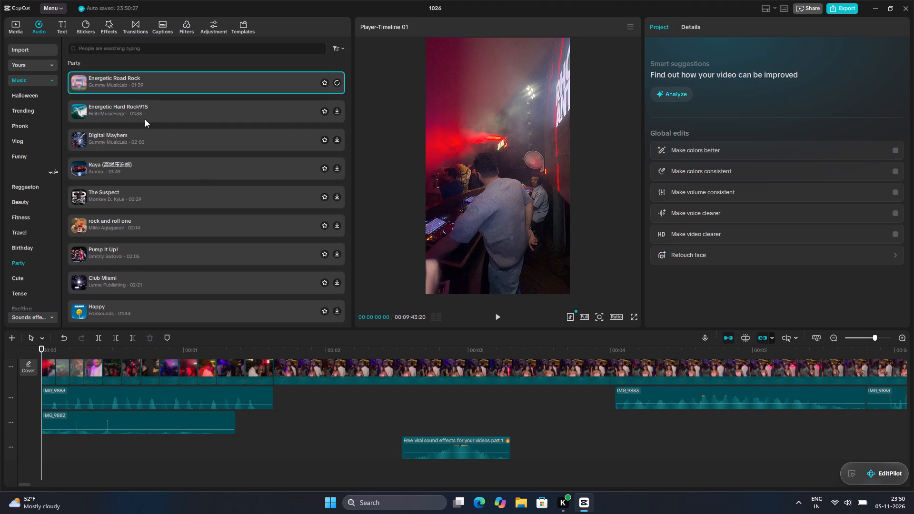
Lower the computer's system volume while the music preview plays.
click(840, 511)
click(805, 446)
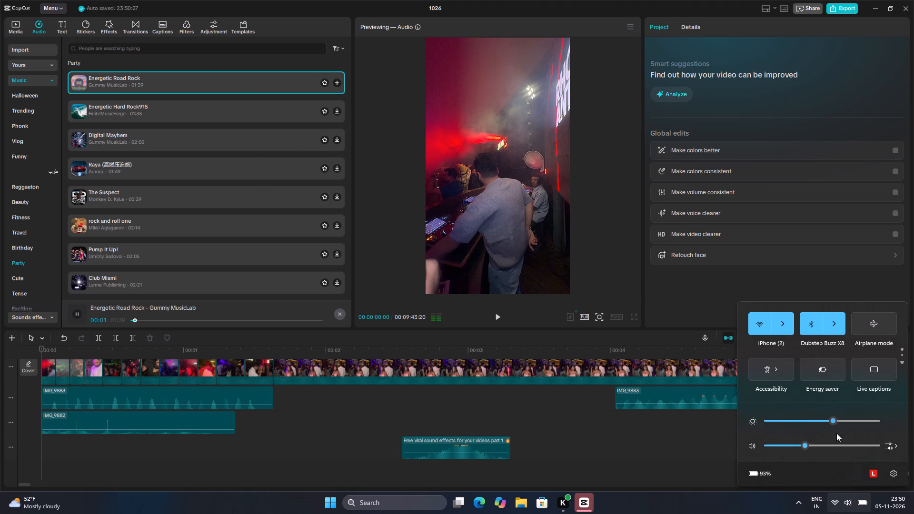
click(790, 443)
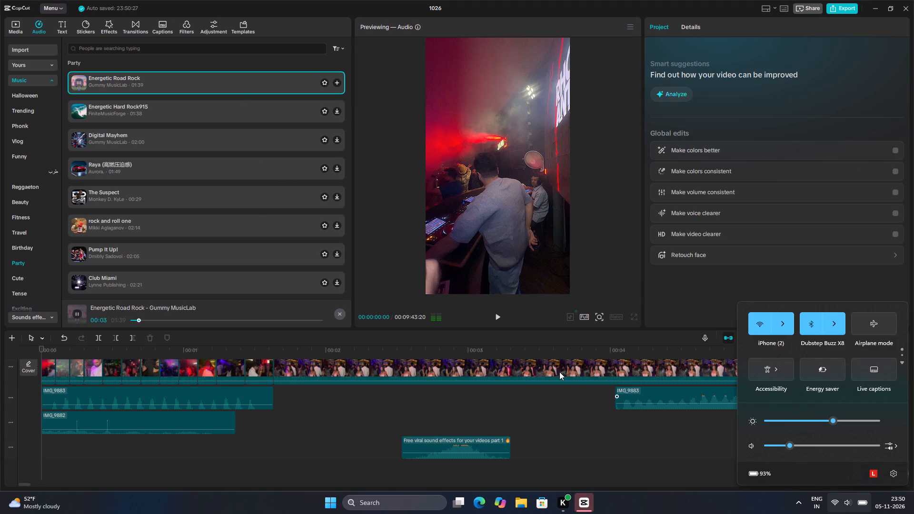
Preview the track Energetic Hard Rock915 from the Party music category.
click(241, 115)
click(239, 113)
double_click(240, 112)
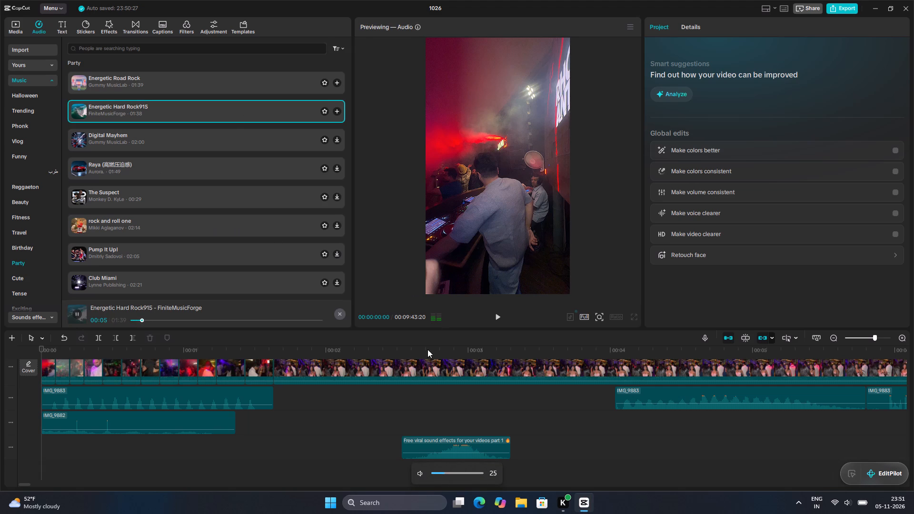
Stop the music preview and select the long crowd clip that follows the opening clips on the main video track.
click(415, 368)
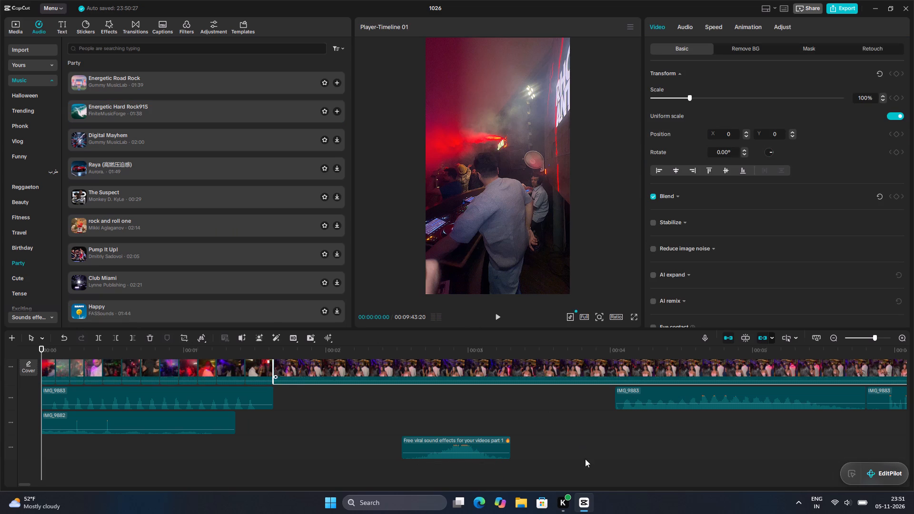
scroll(587, 465, down, 4)
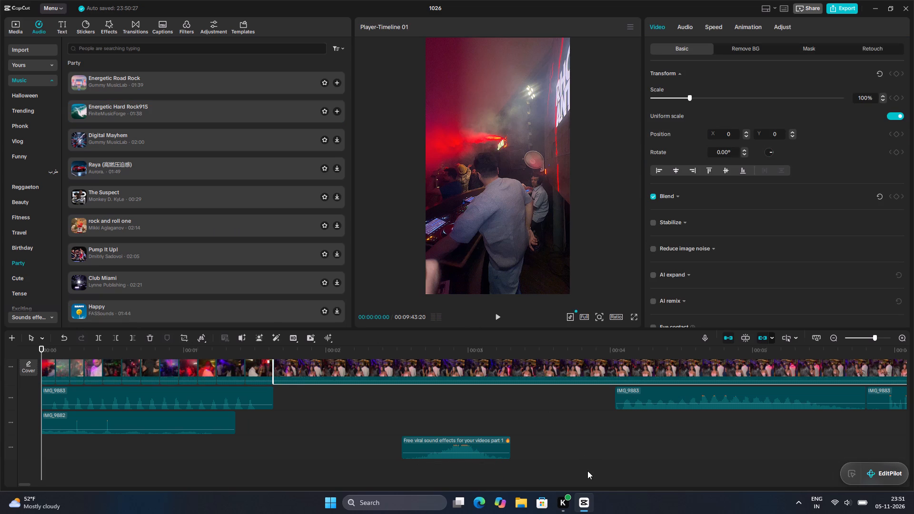
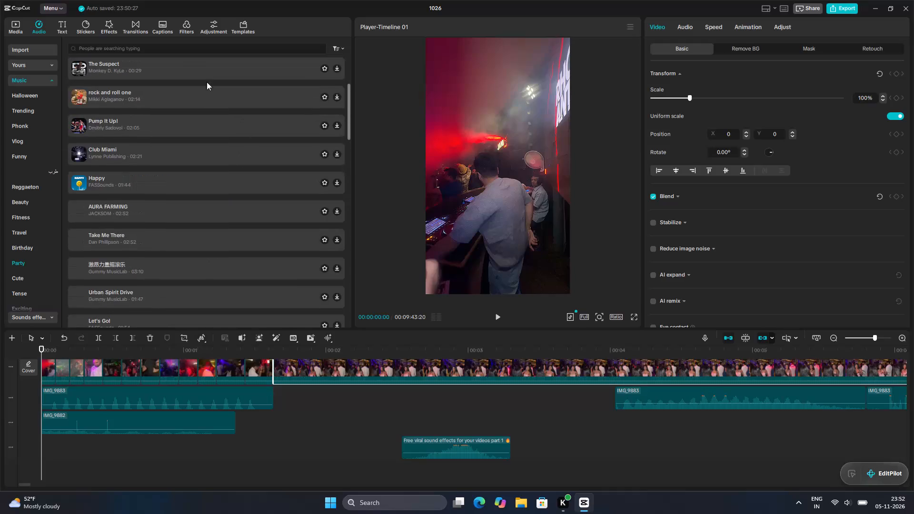
Search the sound effects library for "audience".
click(176, 42)
click(179, 49)
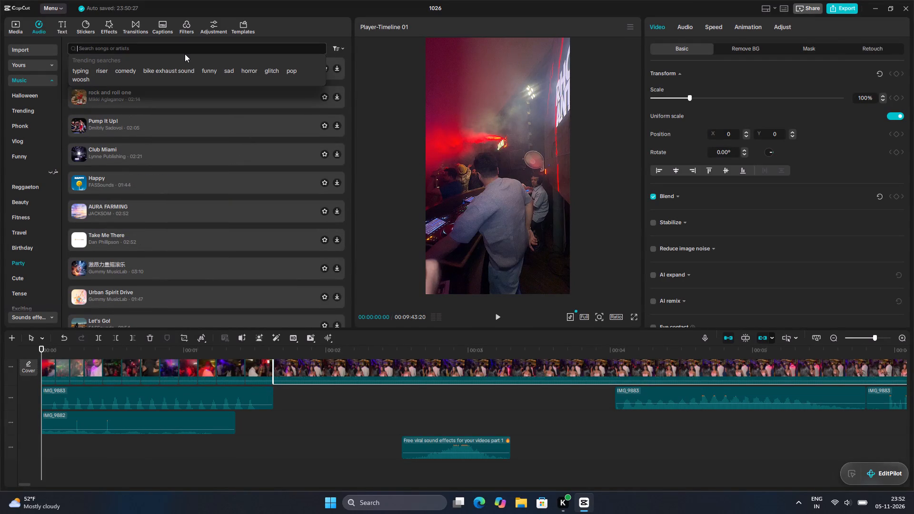
click(36, 319)
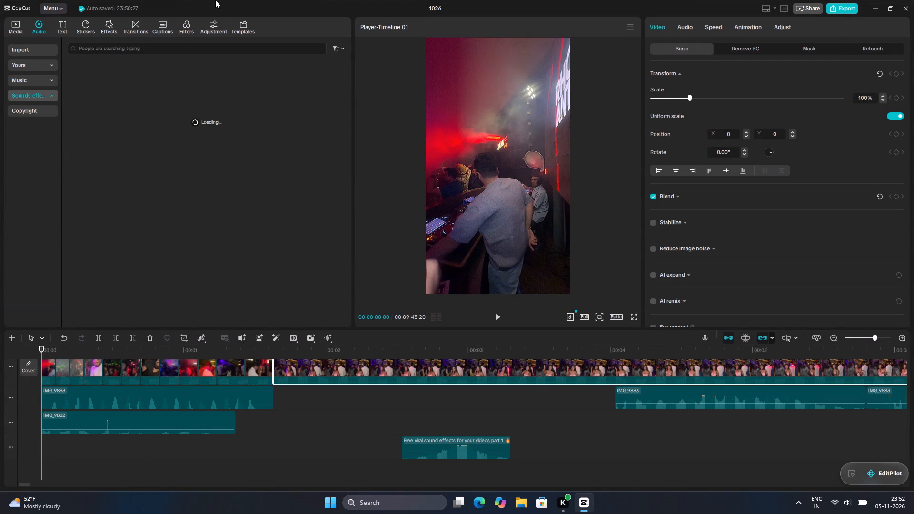
click(159, 52)
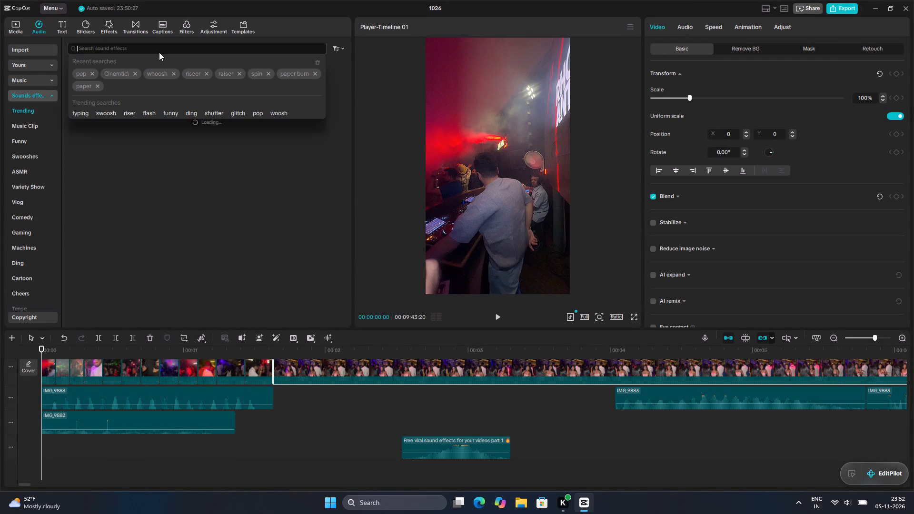
key(p)
key(BackSpace)
text(au)
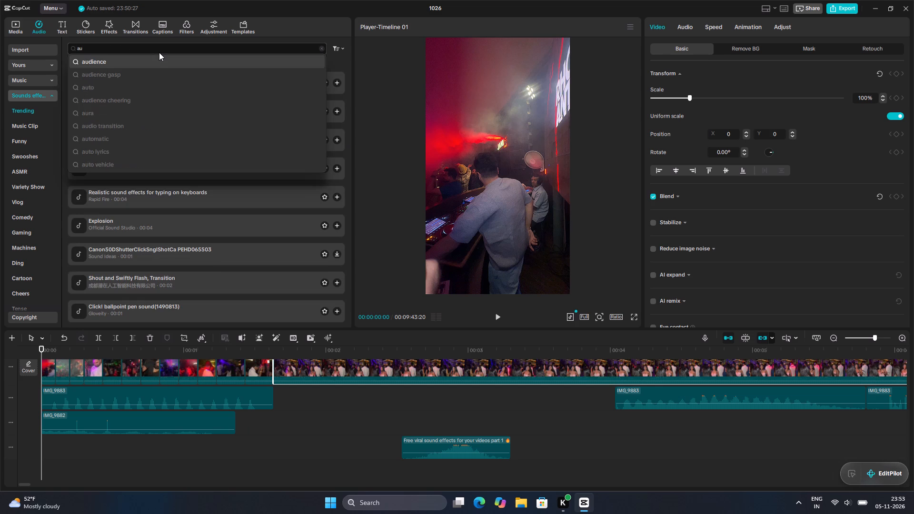
click(140, 64)
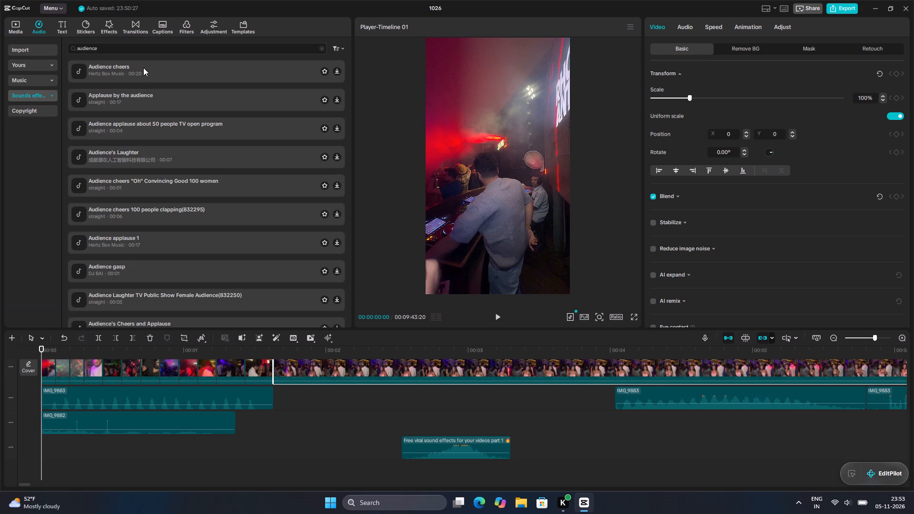
Audition cheering, applause, gasp, laughter and mocking effects among the audience results, from Audience cheers to The audience mocked B1.
click(143, 68)
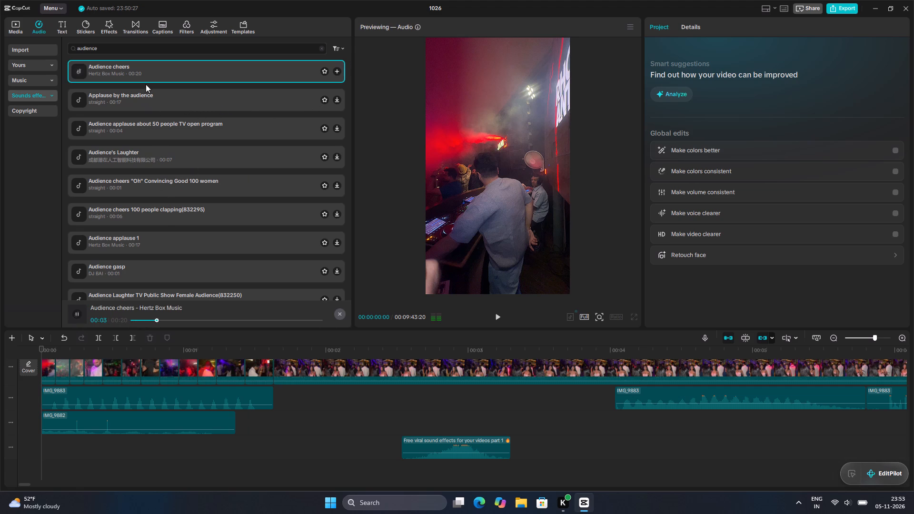
click(140, 96)
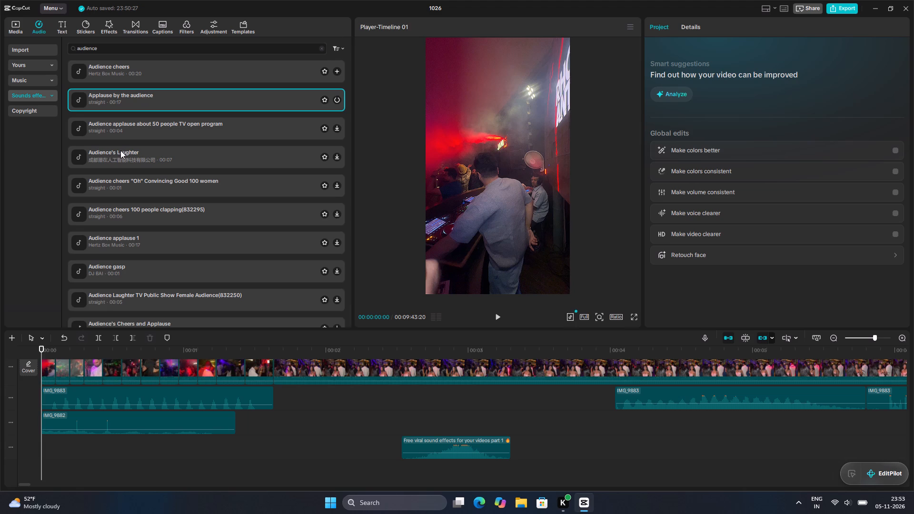
click(134, 131)
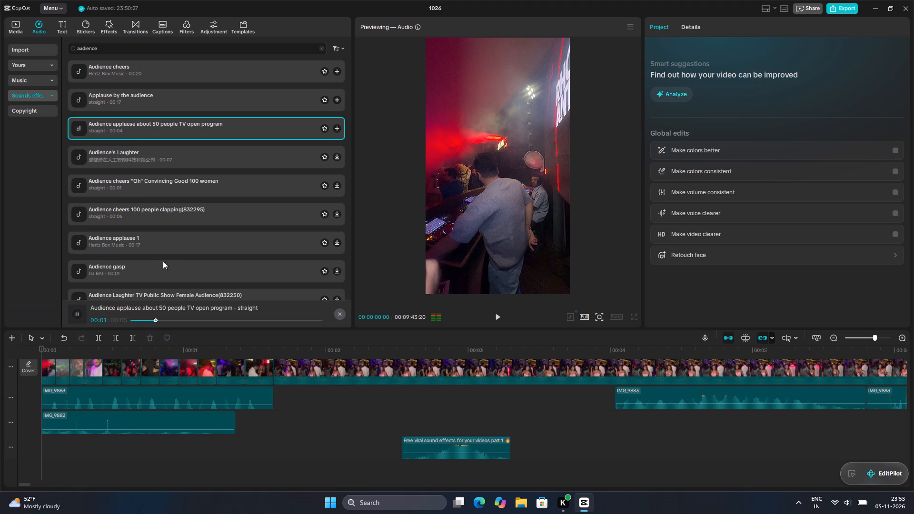
click(130, 275)
scroll(138, 270, down, 2)
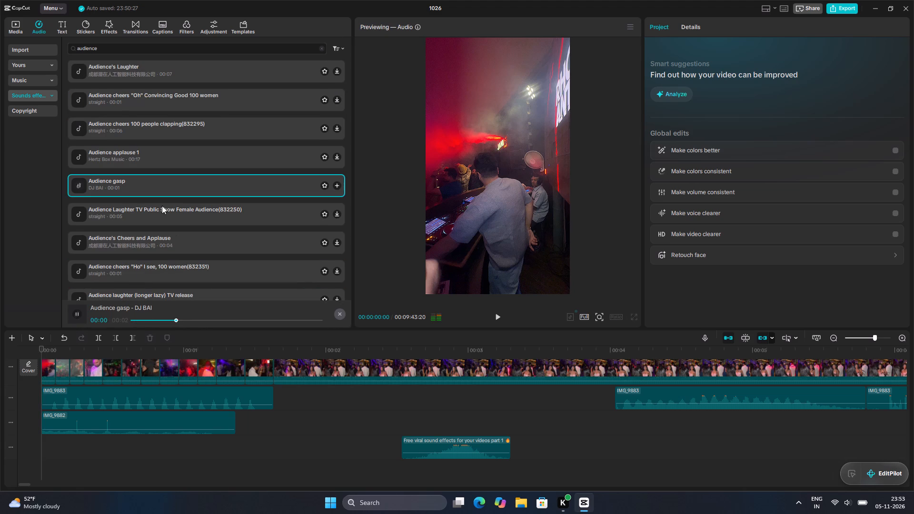
click(127, 240)
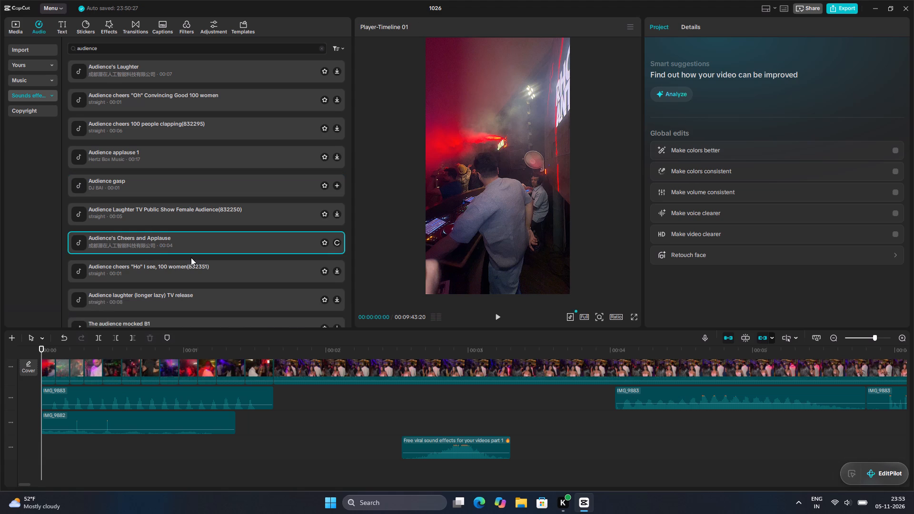
scroll(190, 259, down, 1)
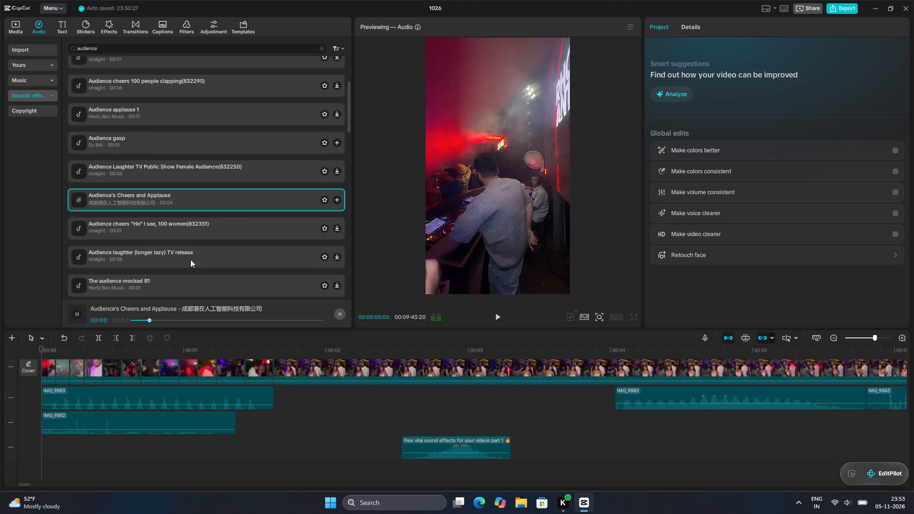
click(127, 263)
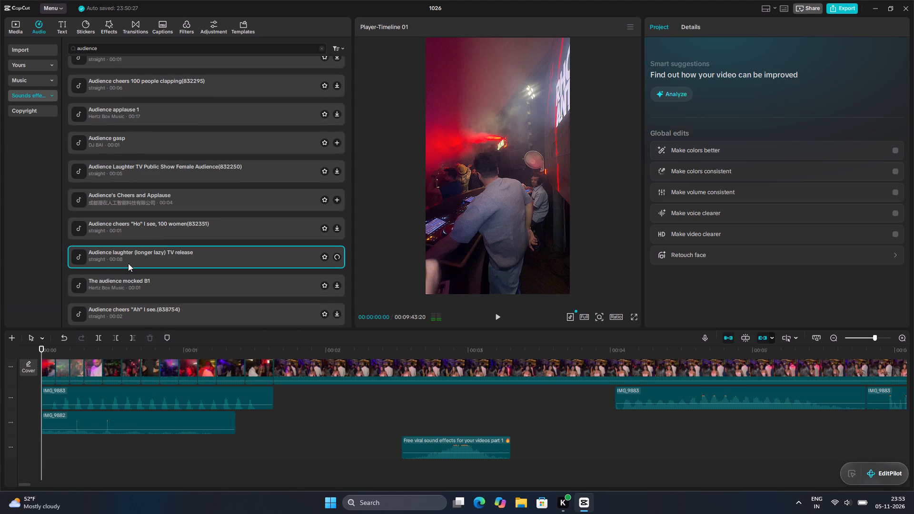
scroll(144, 288, down, 1)
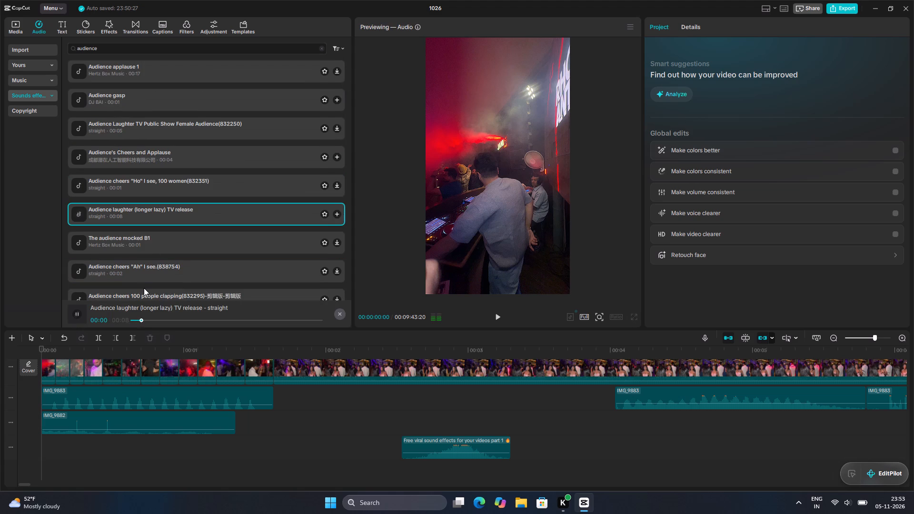
click(144, 241)
scroll(130, 271, down, 2)
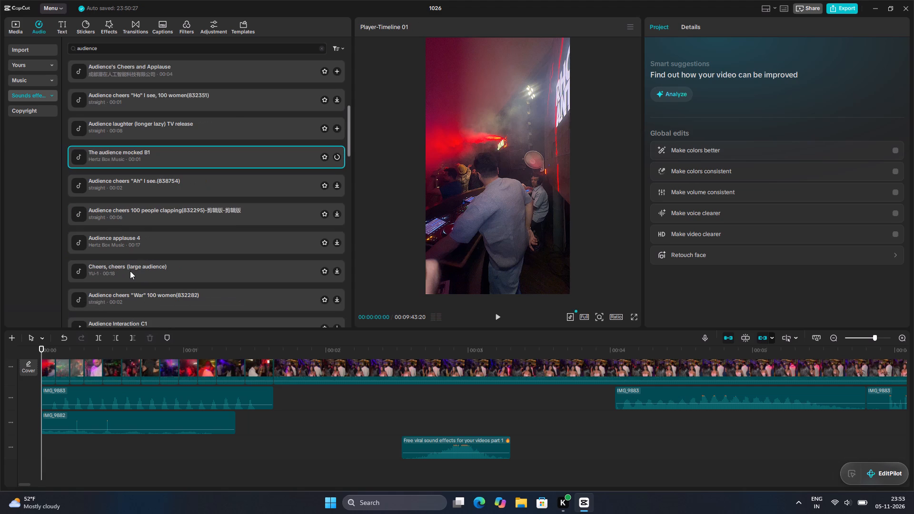
Replay Audience cheers and audition effects further down the results, including Audience laughter applause TV(832253) and Audience Laughter TV Public Show Female(832252).
scroll(135, 246, up, 7)
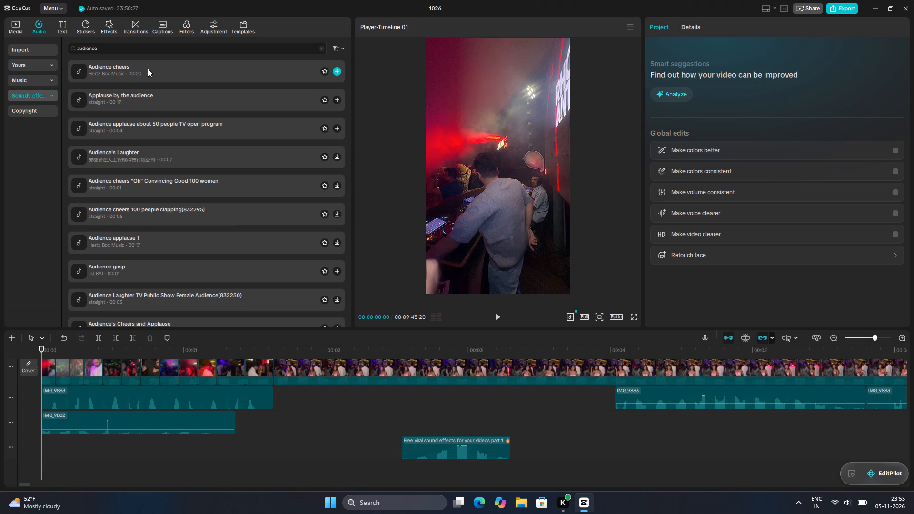
click(148, 69)
scroll(91, 285, down, 9)
scroll(104, 267, up, 1)
scroll(104, 267, down, 3)
click(122, 249)
scroll(127, 258, down, 5)
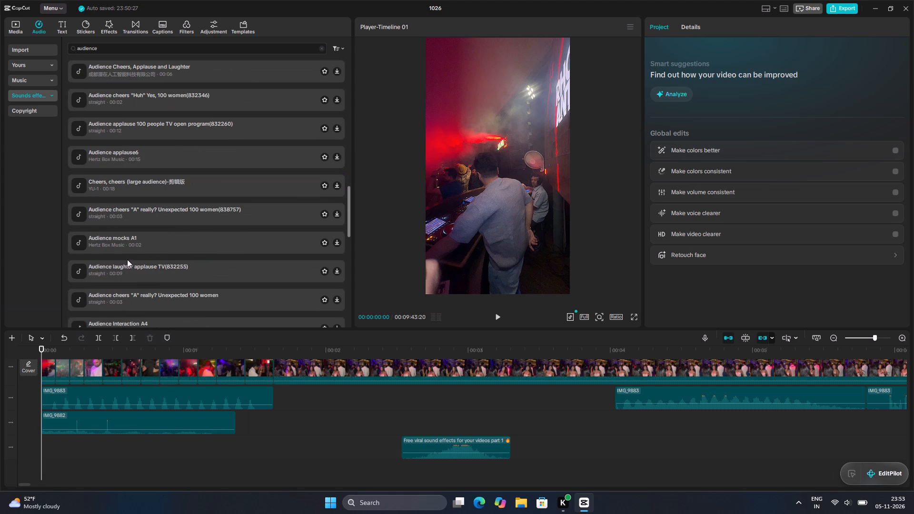
scroll(128, 260, up, 1)
scroll(129, 261, down, 3)
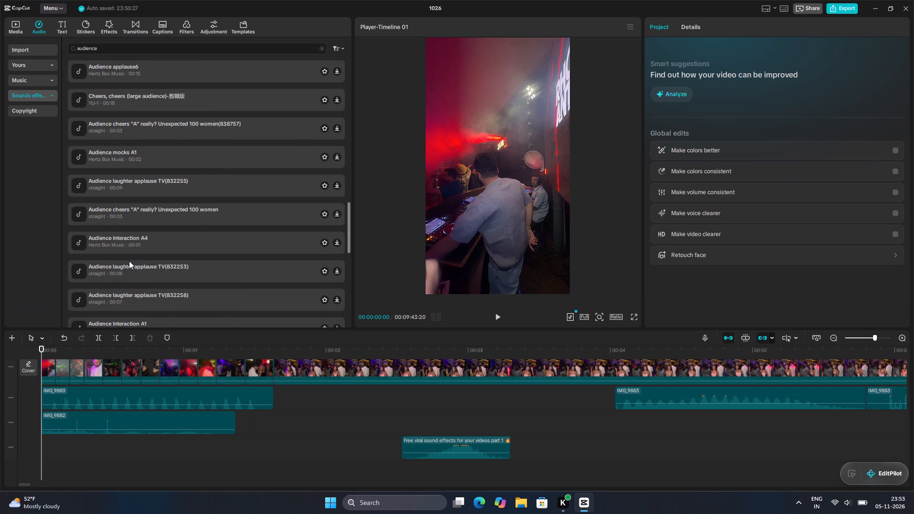
click(128, 269)
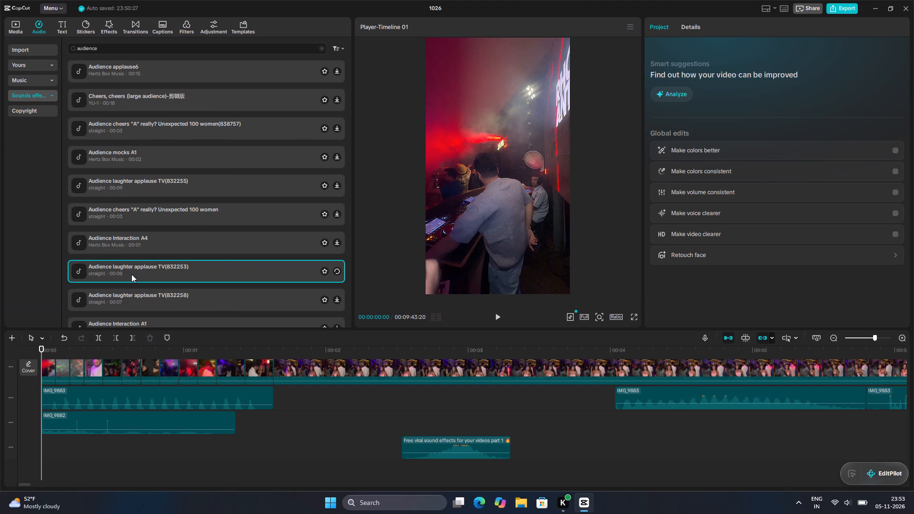
scroll(131, 274, down, 1)
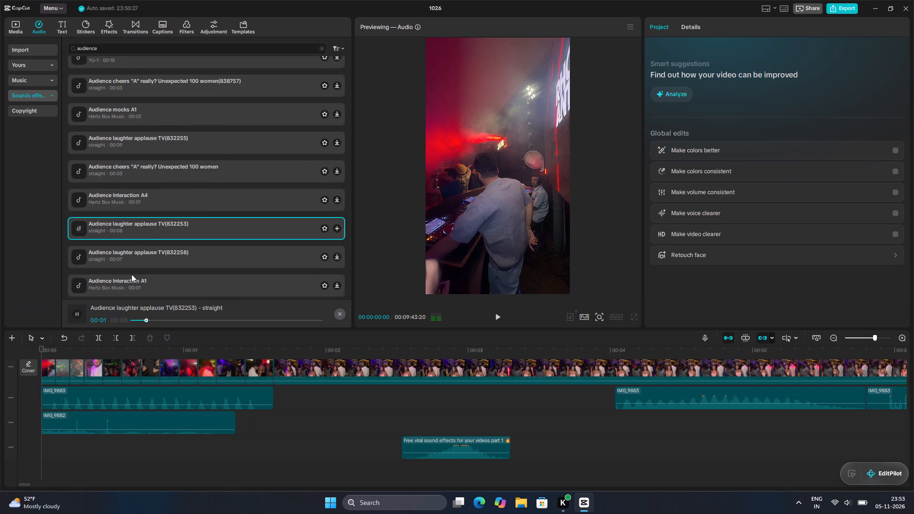
scroll(131, 274, down, 2)
click(134, 263)
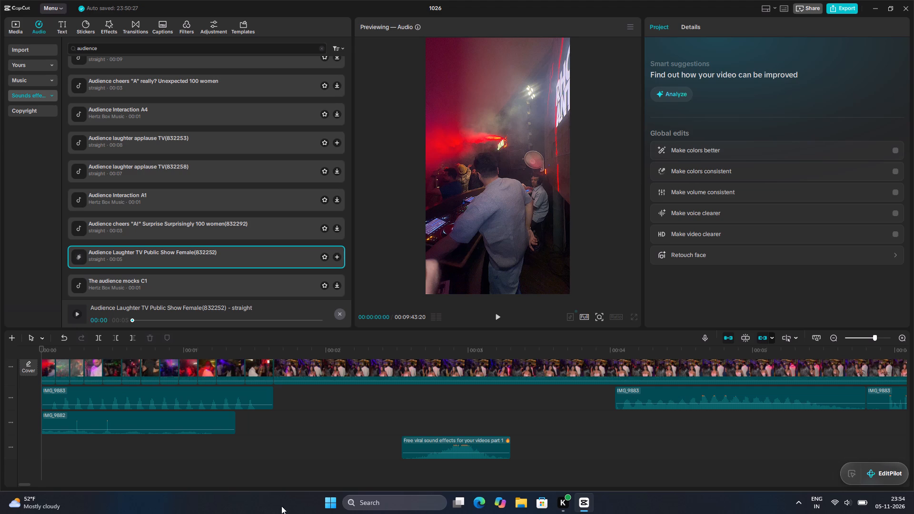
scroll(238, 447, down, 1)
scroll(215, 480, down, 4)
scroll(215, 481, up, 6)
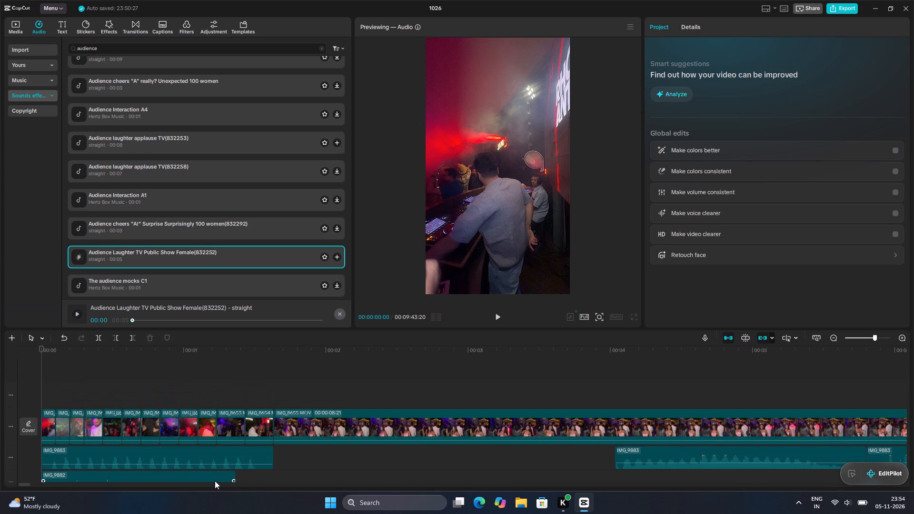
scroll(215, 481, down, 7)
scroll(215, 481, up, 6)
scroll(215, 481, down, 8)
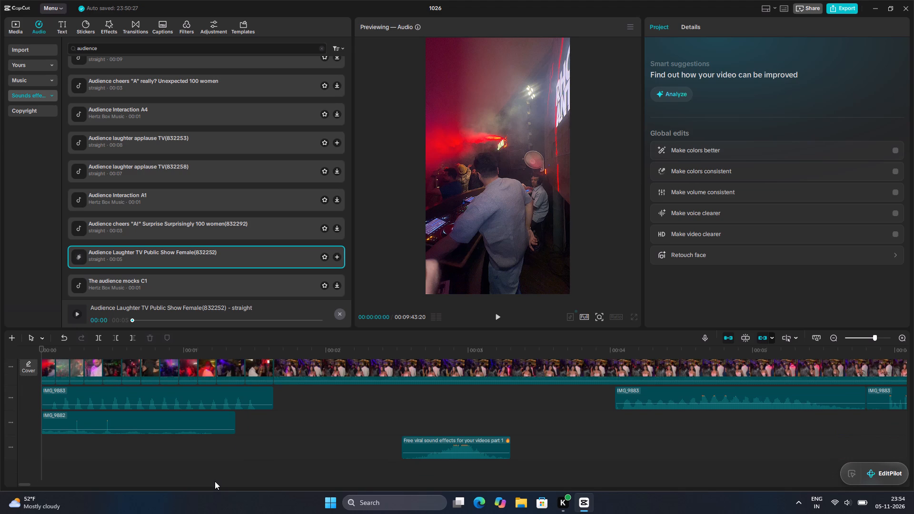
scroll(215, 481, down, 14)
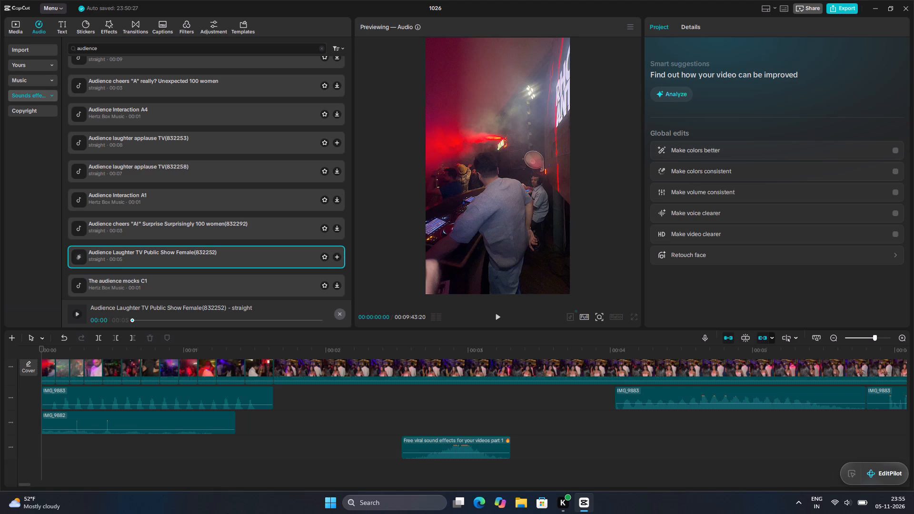
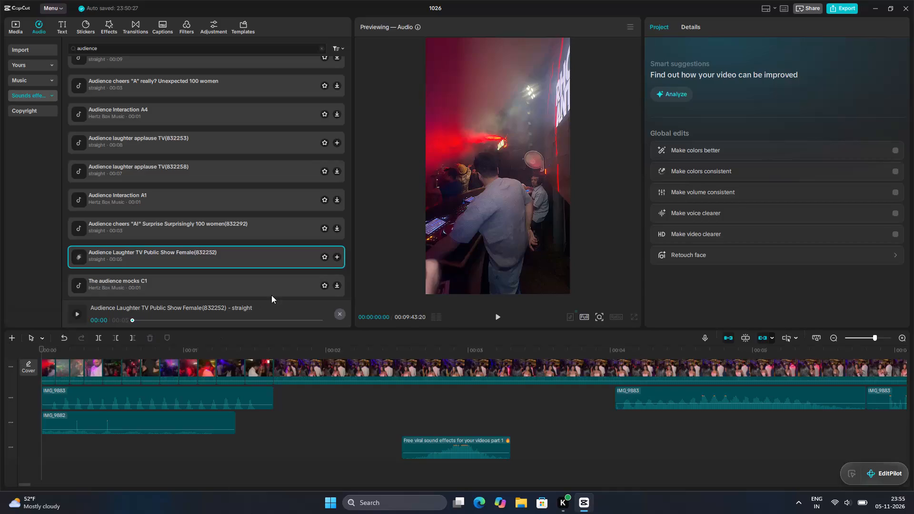
Add the Audience cheers sound effect from the audience search results to the timeline.
scroll(271, 295, down, 5)
scroll(149, 245, up, 4)
scroll(145, 135, up, 7)
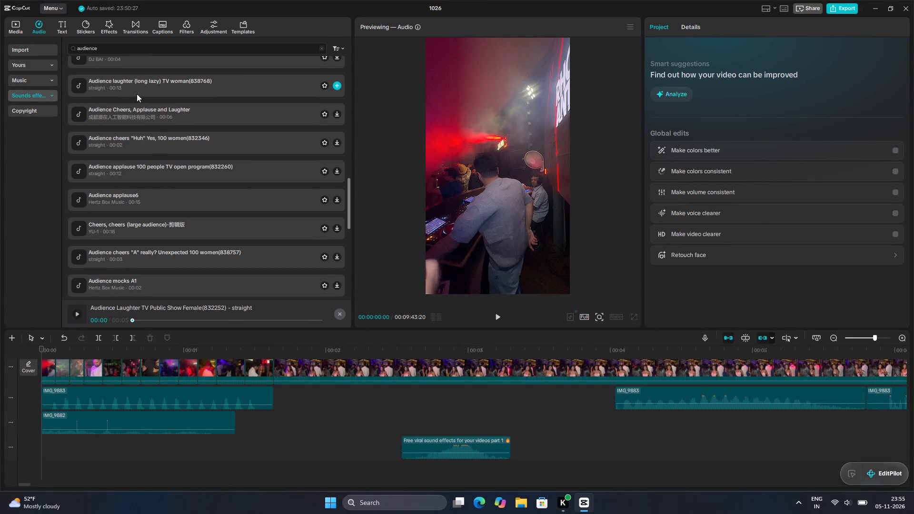
scroll(155, 129, up, 13)
scroll(113, 84, up, 3)
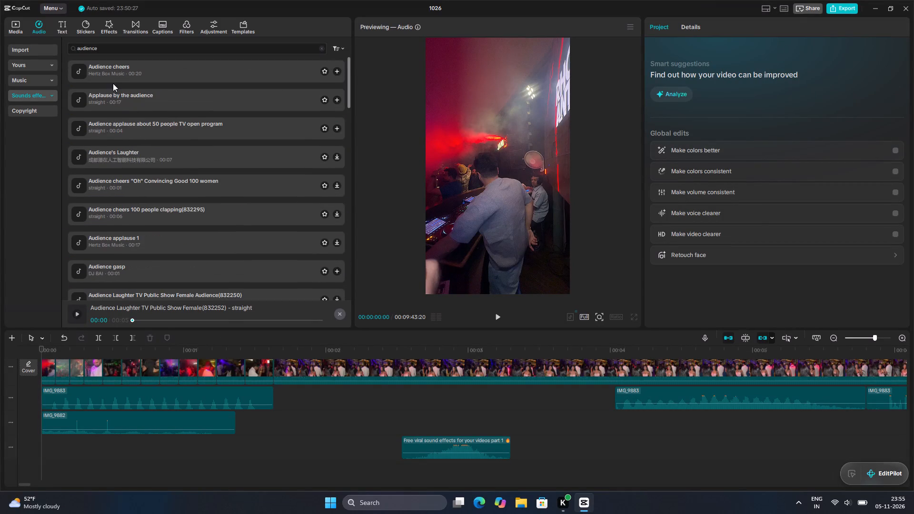
scroll(113, 83, up, 2)
scroll(123, 89, down, 2)
scroll(124, 91, up, 3)
scroll(121, 86, down, 1)
scroll(108, 106, up, 7)
scroll(336, 432, up, 4)
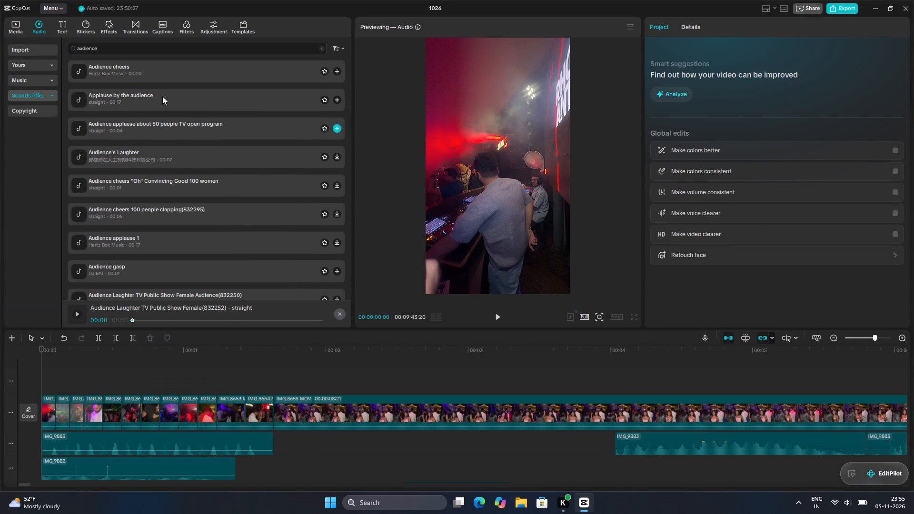
click(149, 67)
click(337, 70)
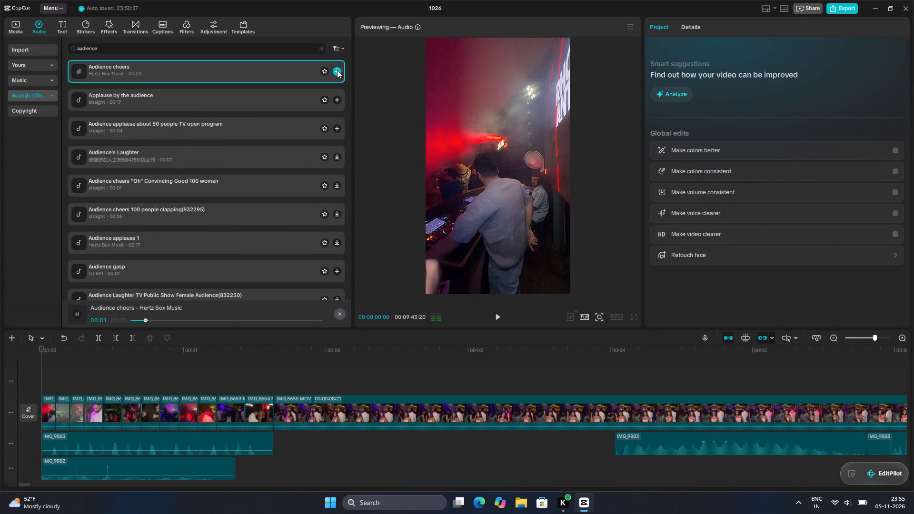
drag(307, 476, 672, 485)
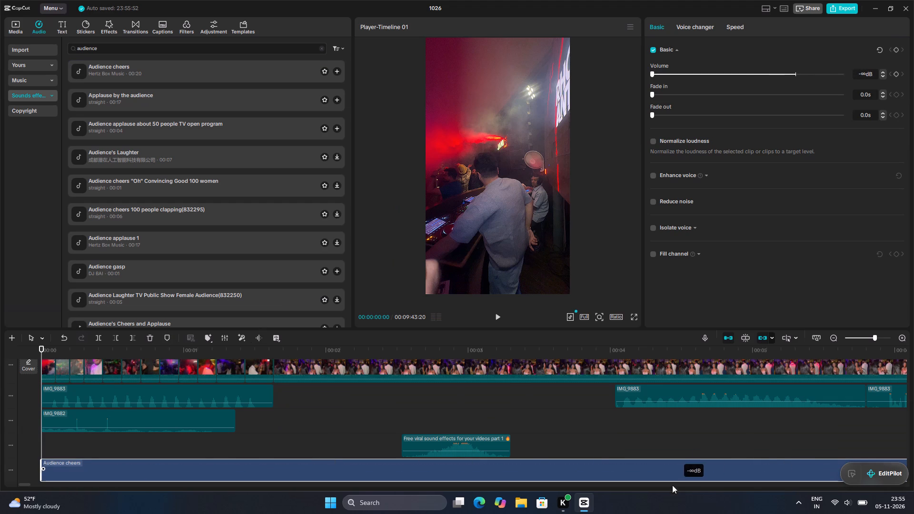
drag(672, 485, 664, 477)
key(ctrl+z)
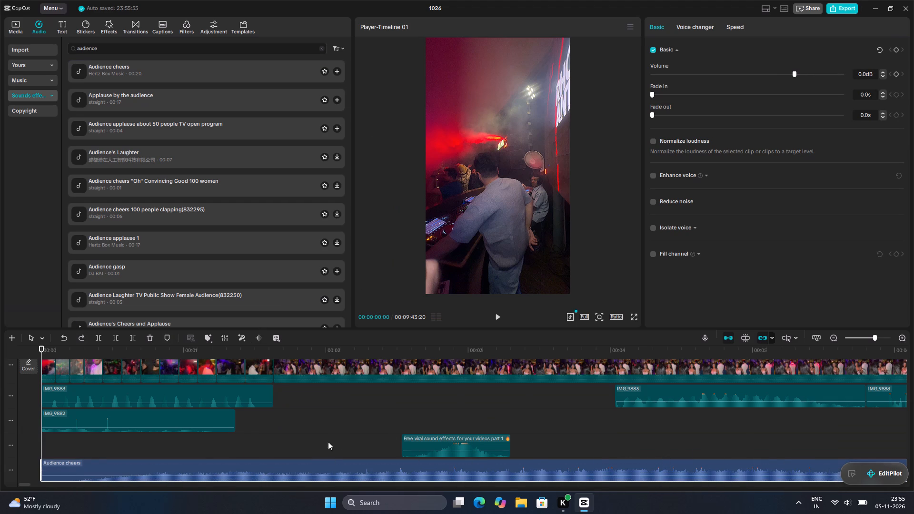
Move the Audience cheers clip so it starts at about 3 seconds, and play the opening.
drag(318, 460, 768, 452)
key(space)
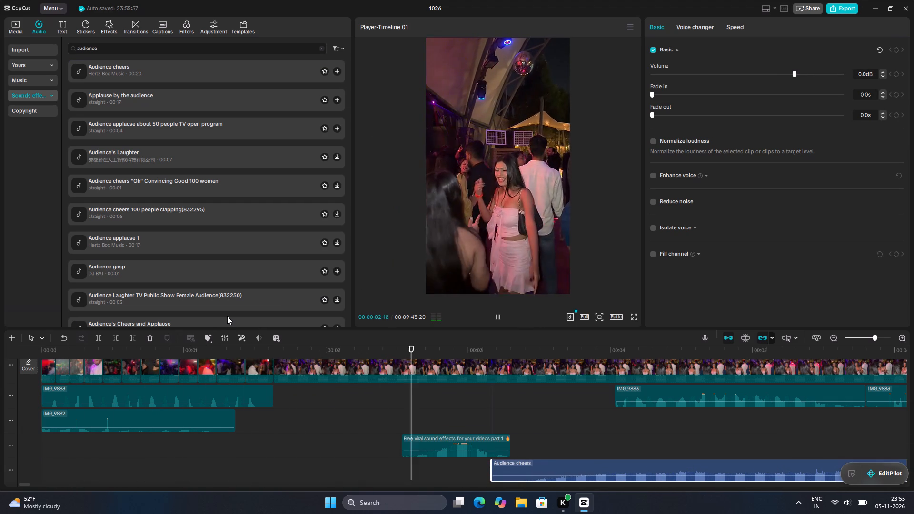
key(space)
Scrub through the footage from about 3 seconds to 01:27, examining the DJ and crowd shots.
drag(516, 393, 597, 393)
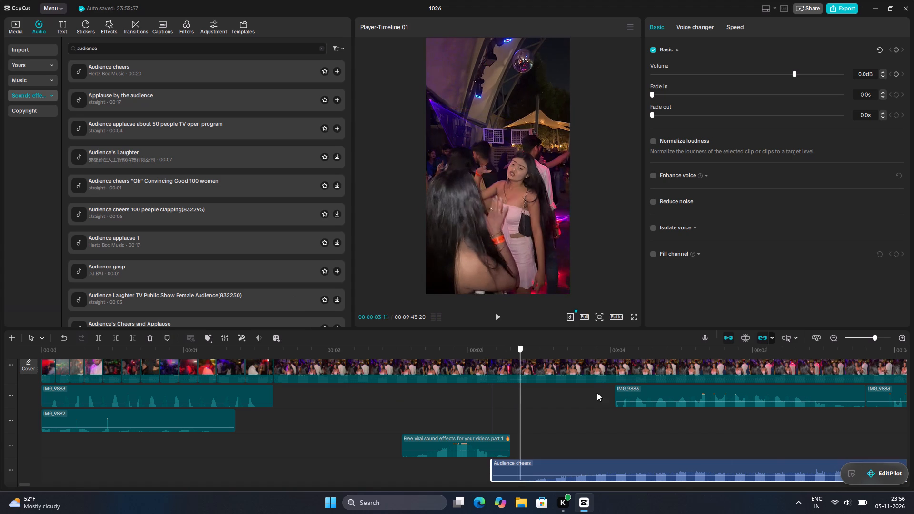
drag(597, 393, 800, 357)
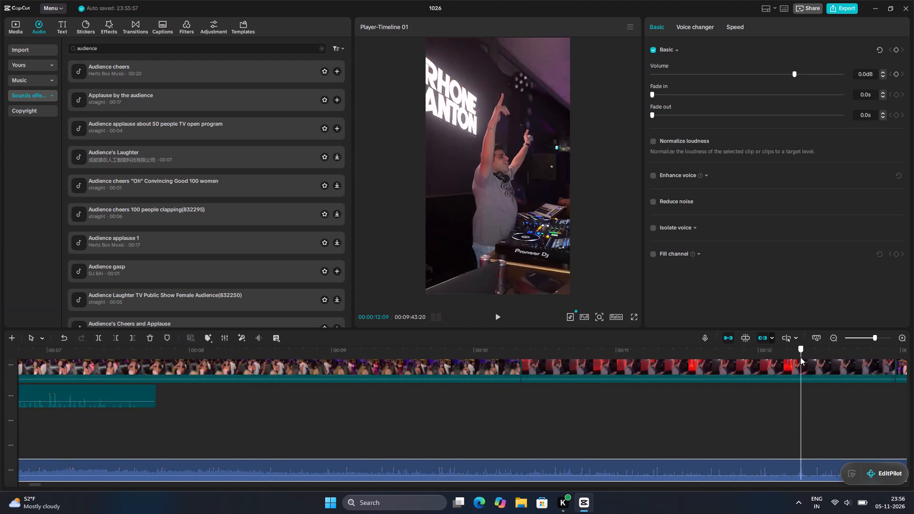
drag(800, 357, 908, 295)
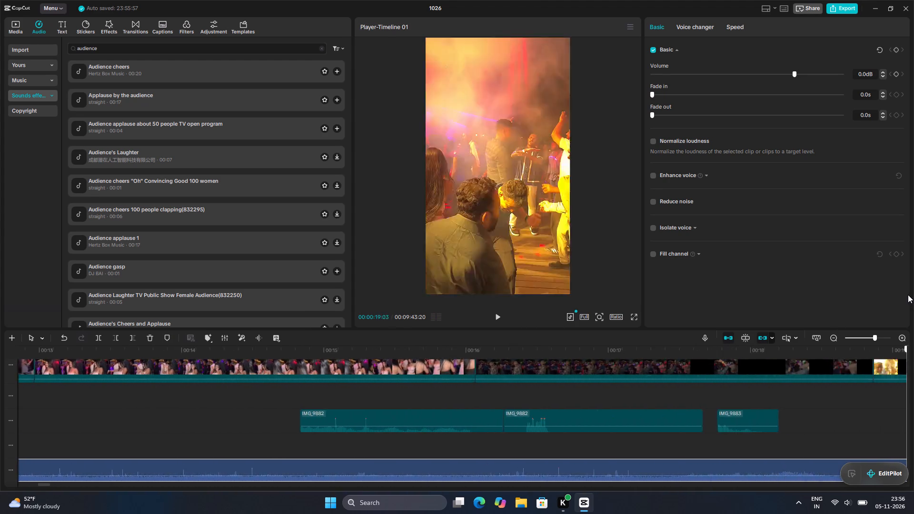
drag(908, 295, 904, 293)
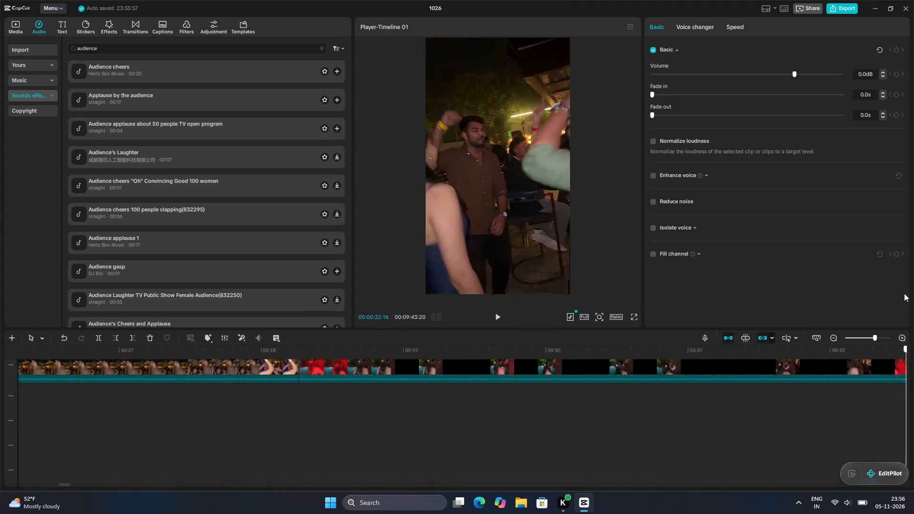
drag(904, 293, 899, 292)
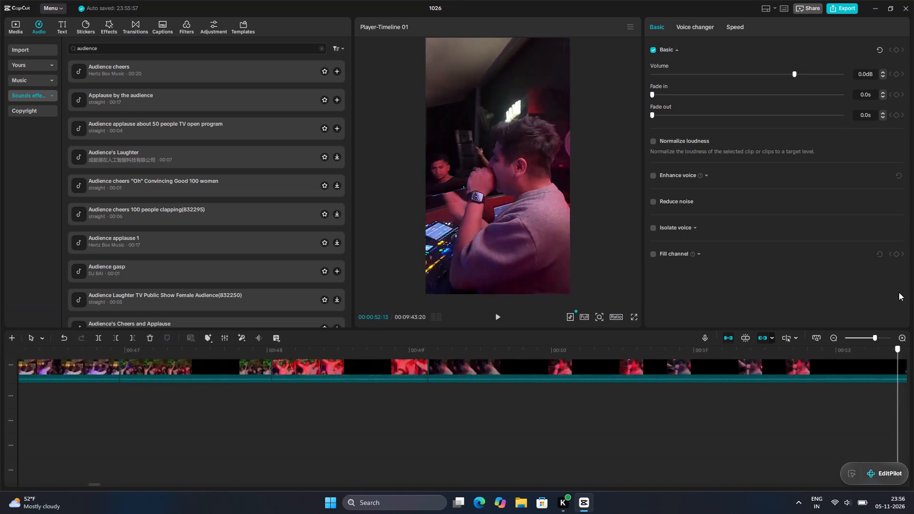
drag(899, 292, 413, 350)
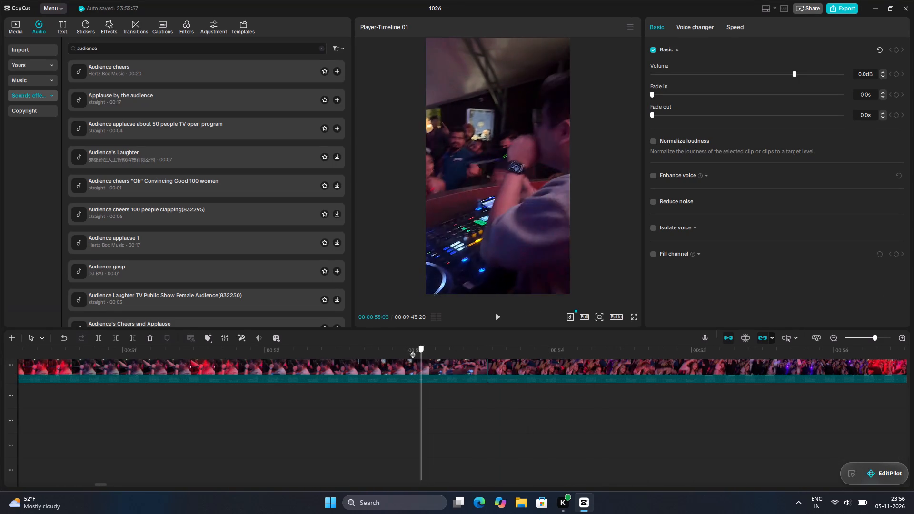
drag(413, 350, 913, 267)
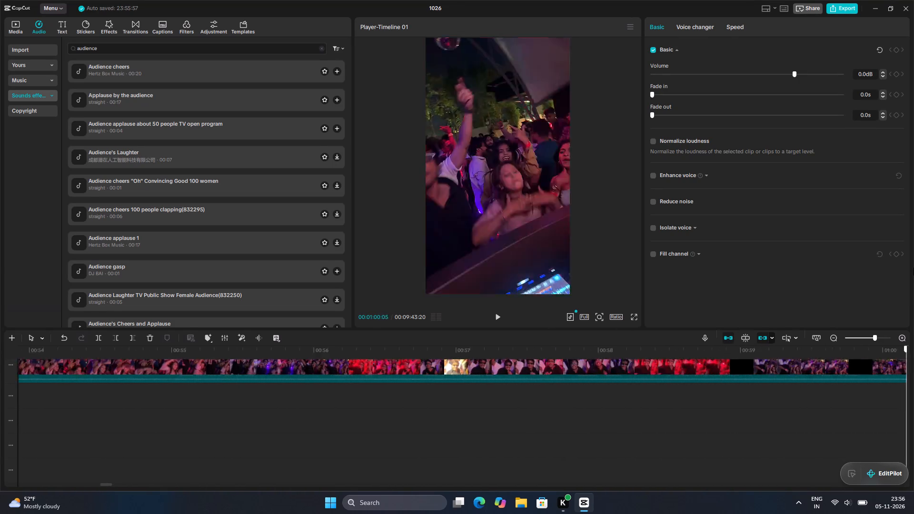
drag(913, 267, 904, 268)
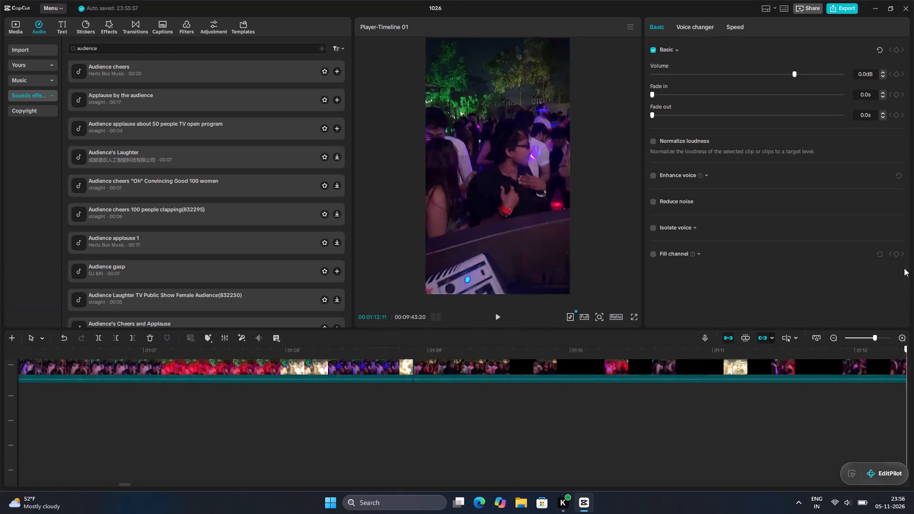
drag(904, 268, 246, 284)
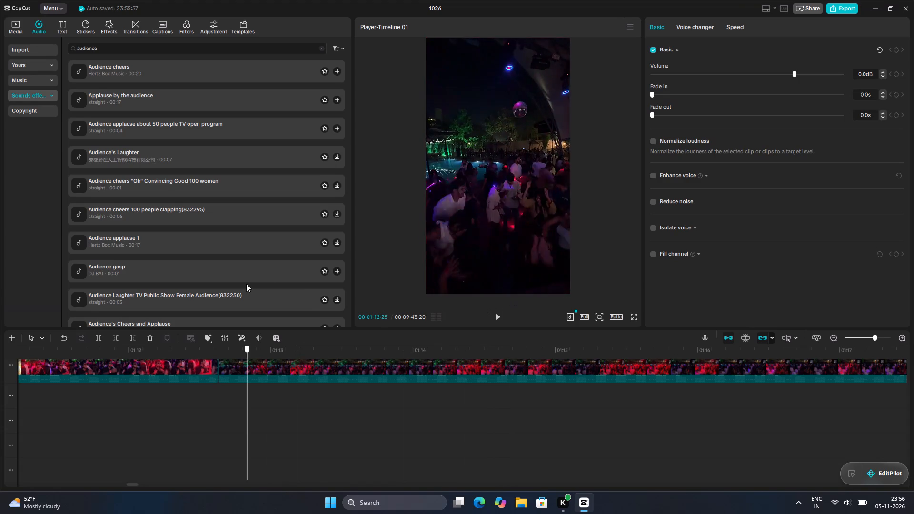
drag(246, 284, 900, 160)
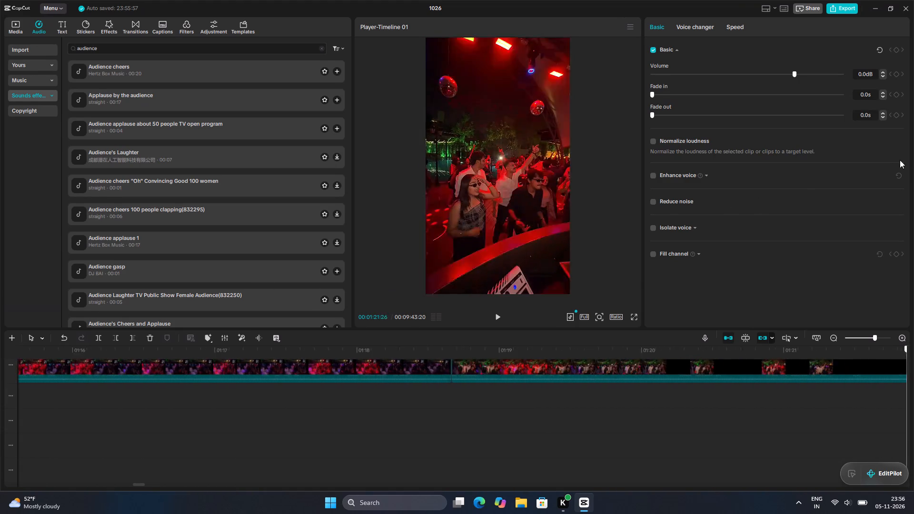
drag(900, 160, 650, 320)
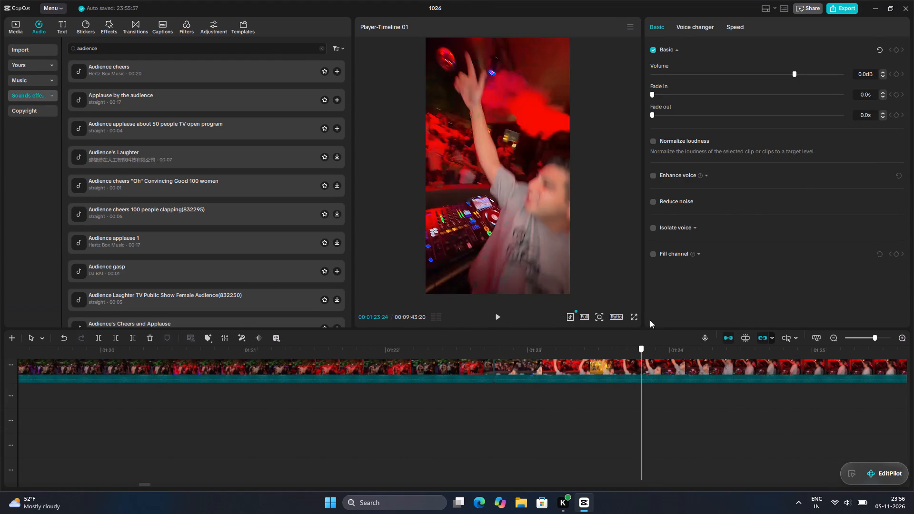
drag(650, 320, 909, 281)
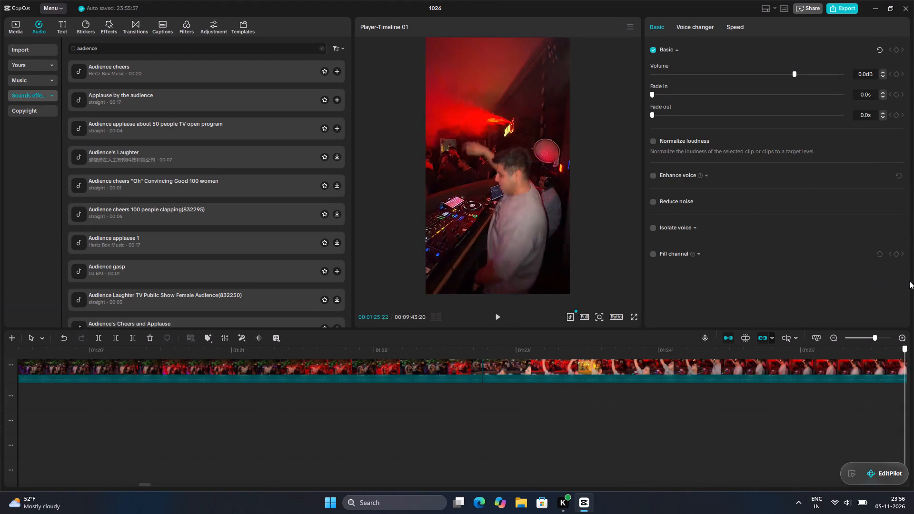
drag(909, 281, 376, 398)
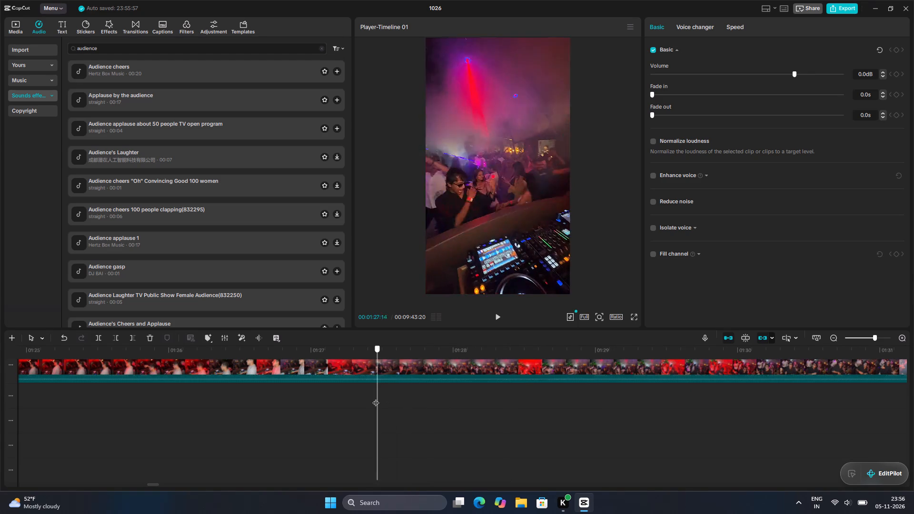
drag(376, 398, 352, 406)
Move the DJ clip IMG_8673 from about 01:26 to an earlier place in the main video track, around 00:33.
click(278, 356)
click(278, 369)
drag(293, 370, 292, 370)
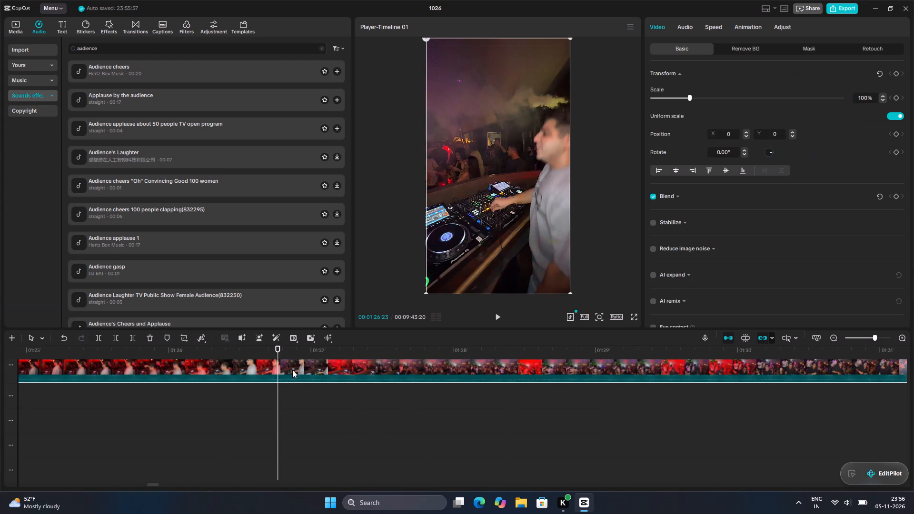
drag(292, 370, 5, 372)
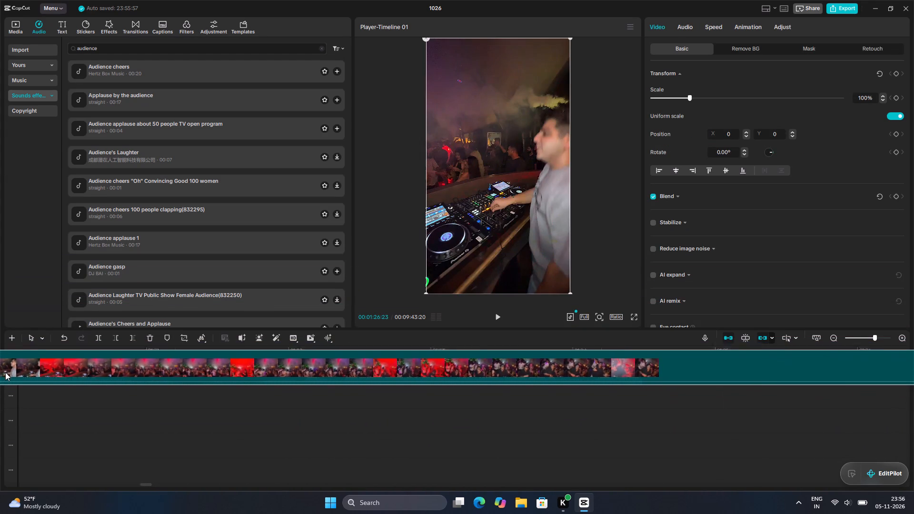
drag(5, 372, 2, 428)
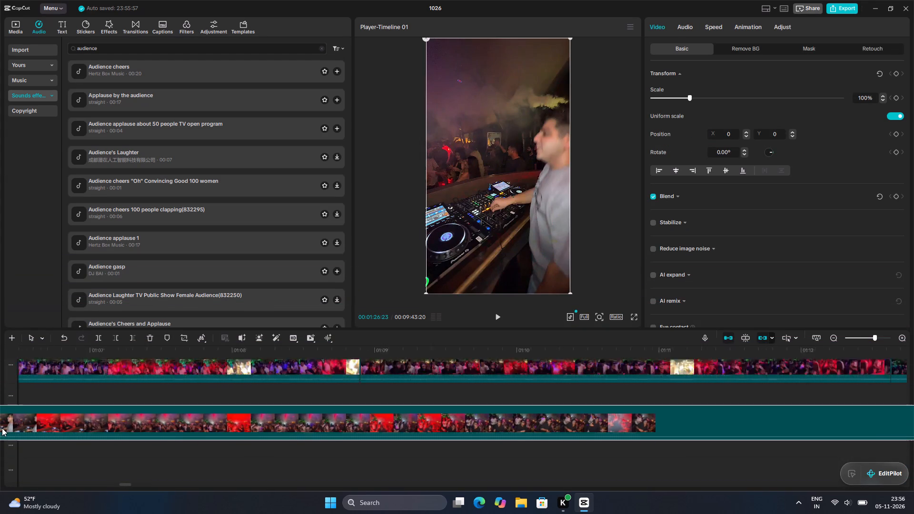
drag(2, 428, 6, 422)
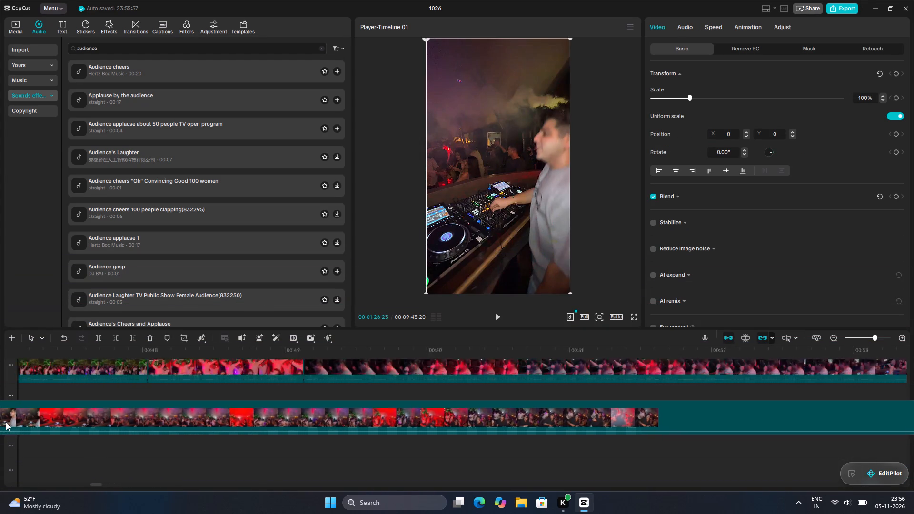
drag(6, 422, 0, 391)
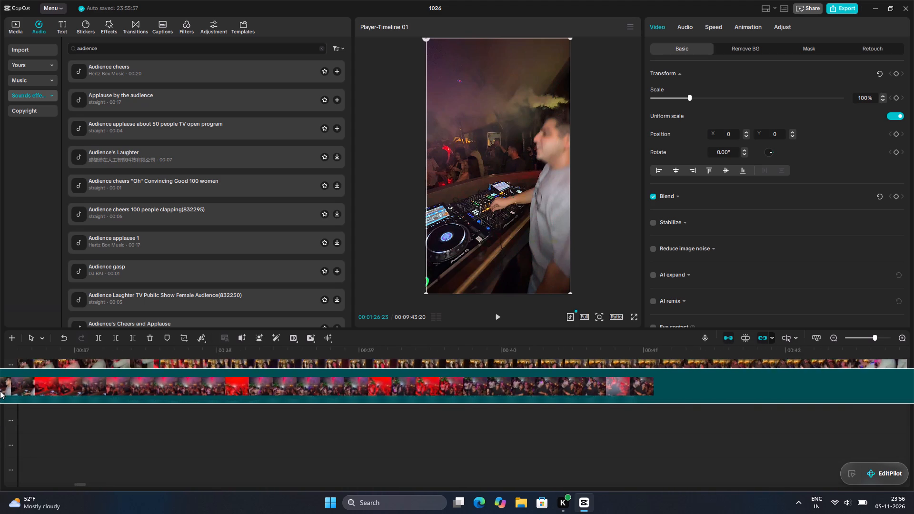
drag(0, 391, 0, 377)
right_drag(0, 445, 0, 405)
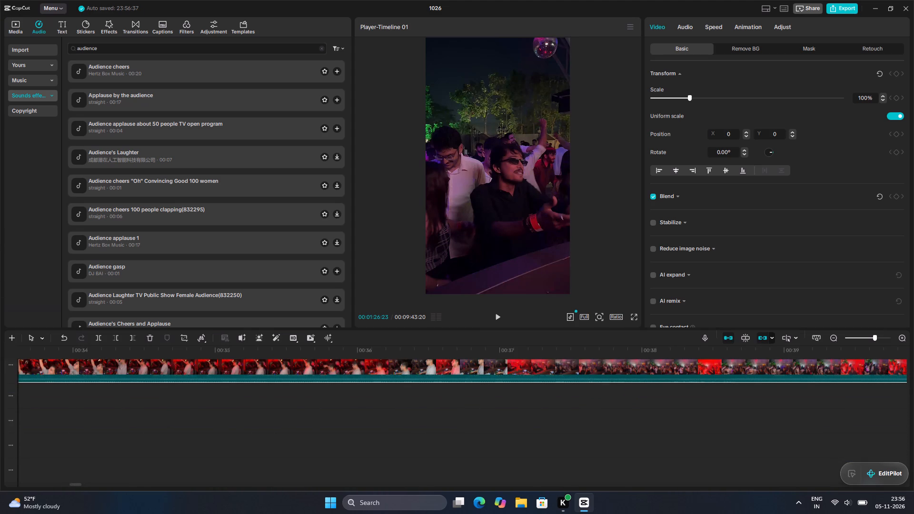
Move the IMG_8673 clip out of the main video track onto an overlay track, starting at about 00:19.
drag(353, 366, 0, 388)
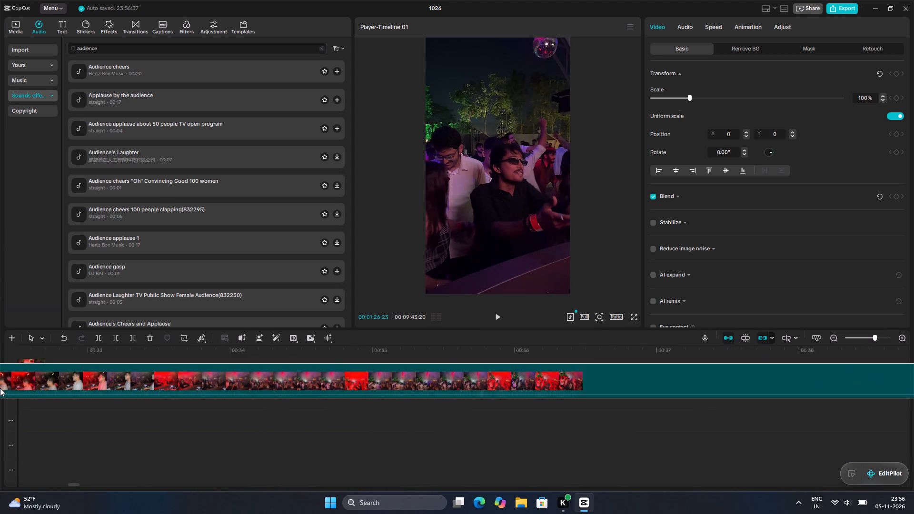
drag(0, 388, 3, 393)
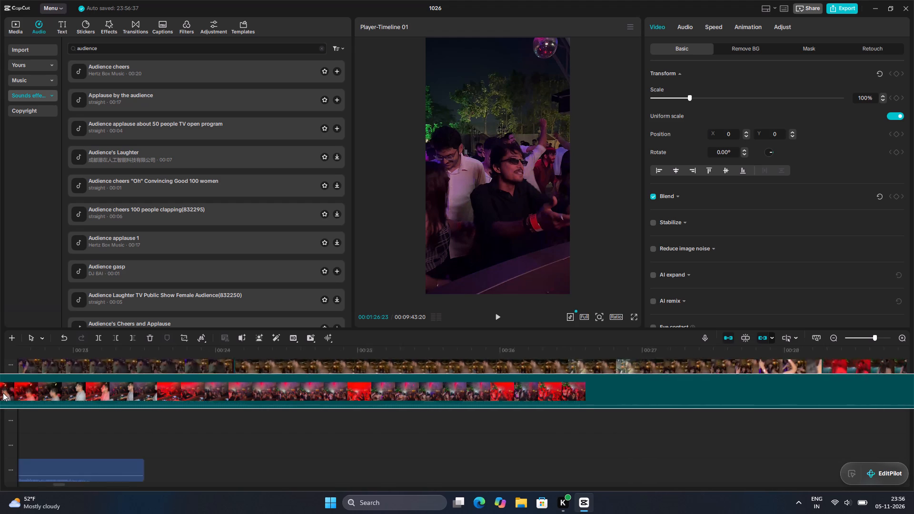
drag(3, 393, 844, 479)
scroll(1, 395, down, 6)
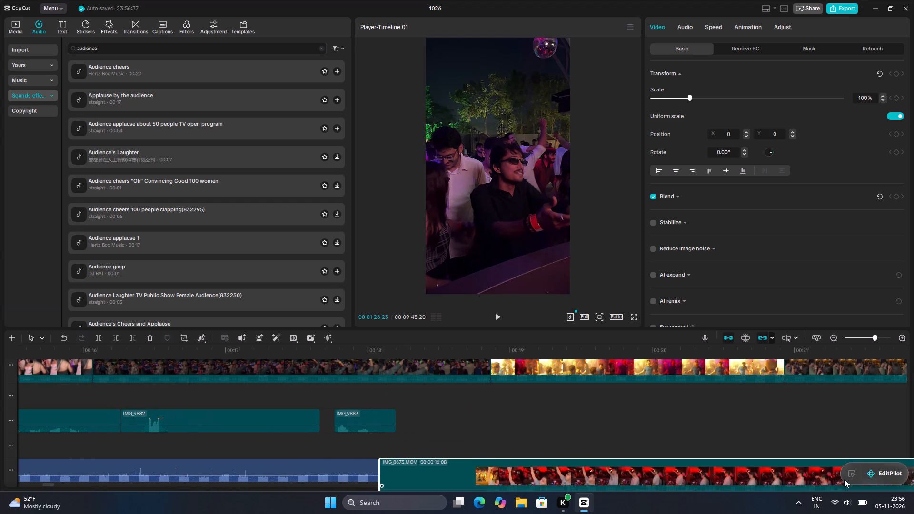
drag(844, 479, 887, 414)
Return the playhead to the very start of the timeline at 00:00.
click(887, 414)
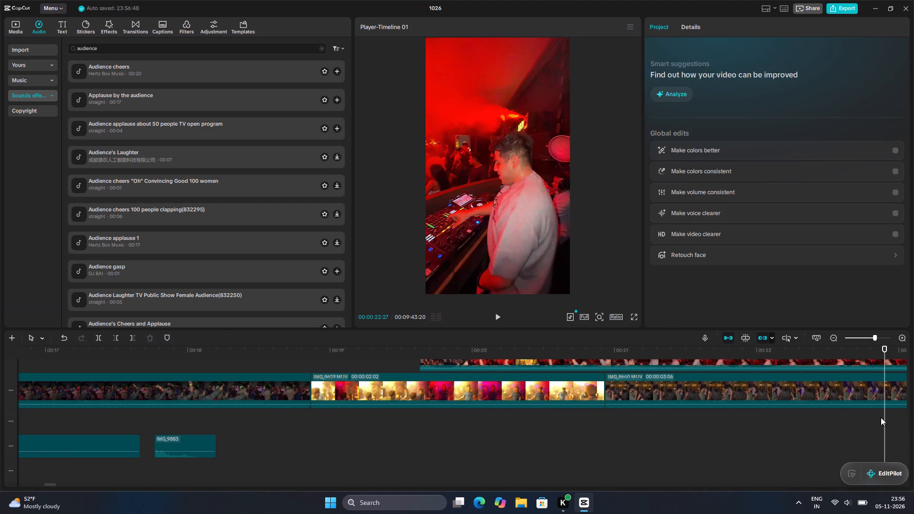
ctrl+scroll(590, 439, up, 5)
ctrl+scroll(590, 439, down, 12)
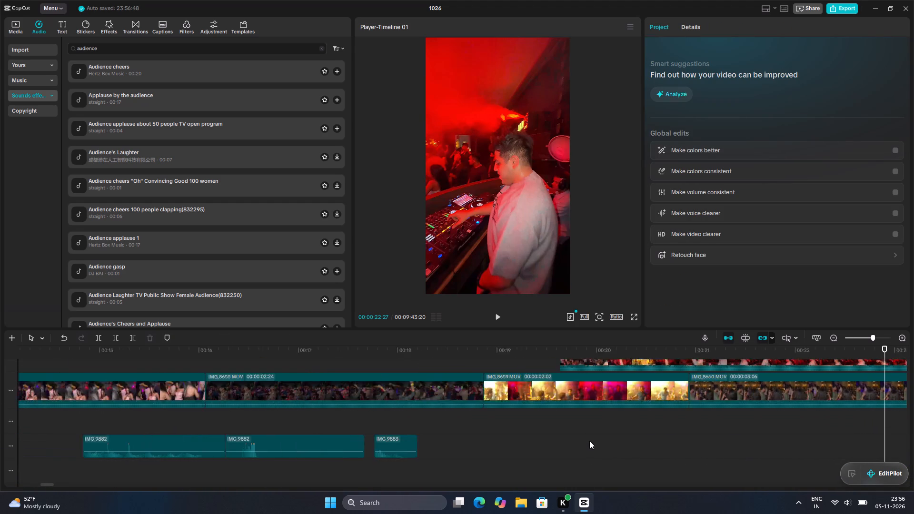
ctrl+scroll(589, 441, down, 20)
ctrl+scroll(589, 441, down, 12)
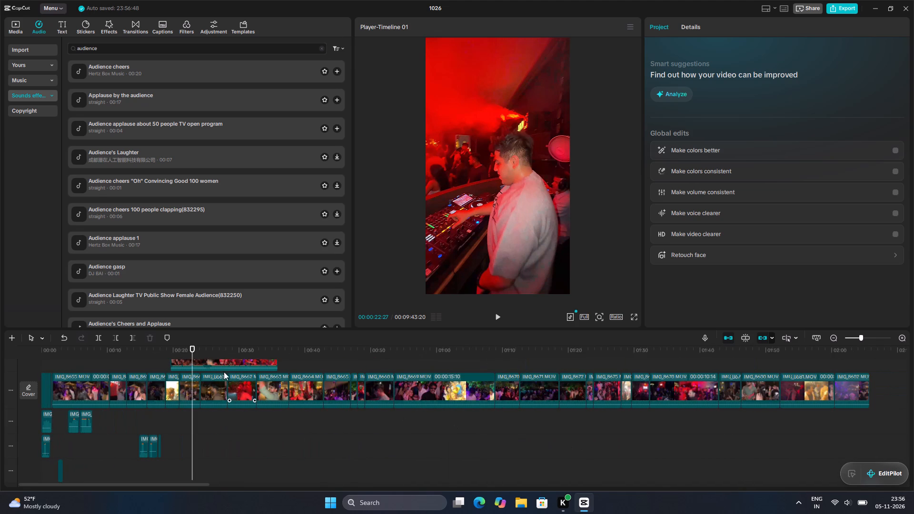
ctrl+scroll(245, 401, up, 8)
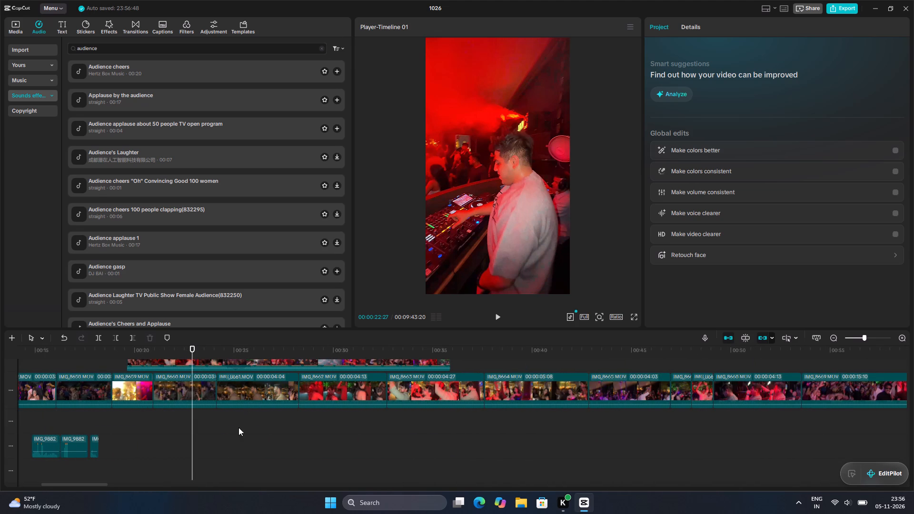
scroll(131, 495, down, 2)
drag(192, 445, 0, 446)
triple_click(0, 446)
double_click(0, 445)
drag(3, 445, 23, 444)
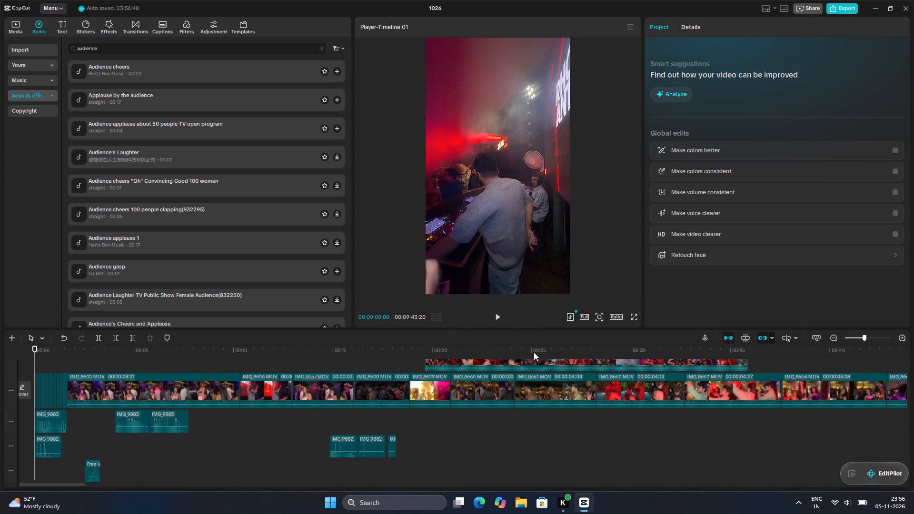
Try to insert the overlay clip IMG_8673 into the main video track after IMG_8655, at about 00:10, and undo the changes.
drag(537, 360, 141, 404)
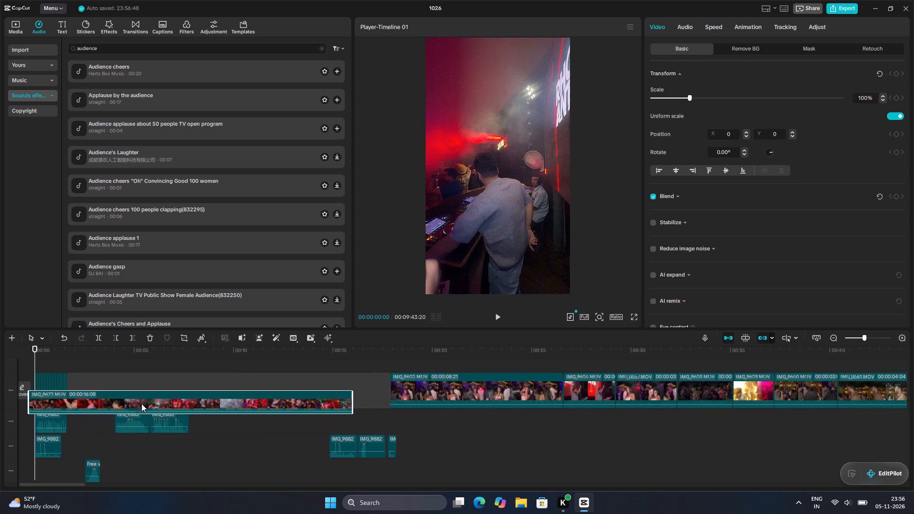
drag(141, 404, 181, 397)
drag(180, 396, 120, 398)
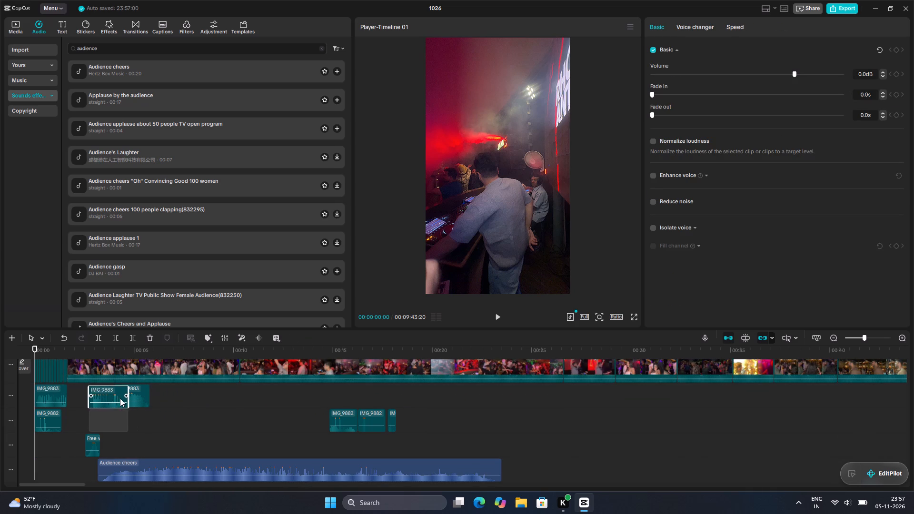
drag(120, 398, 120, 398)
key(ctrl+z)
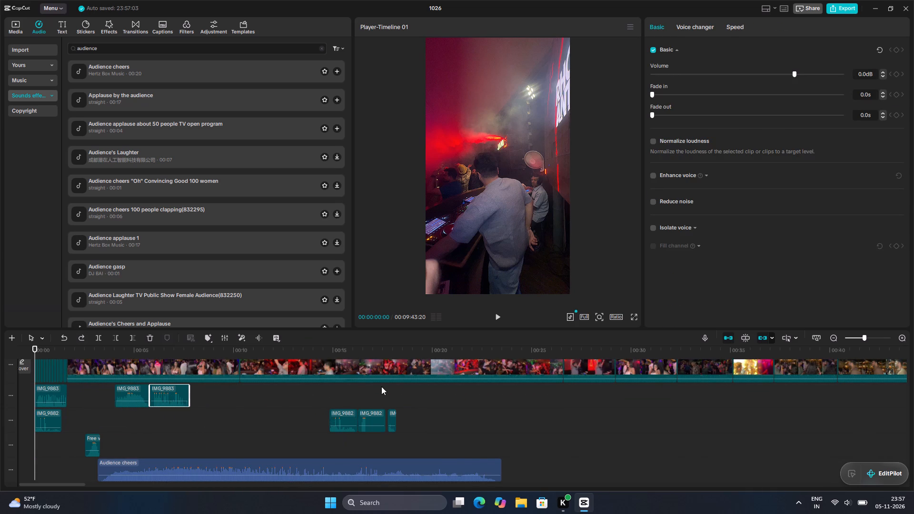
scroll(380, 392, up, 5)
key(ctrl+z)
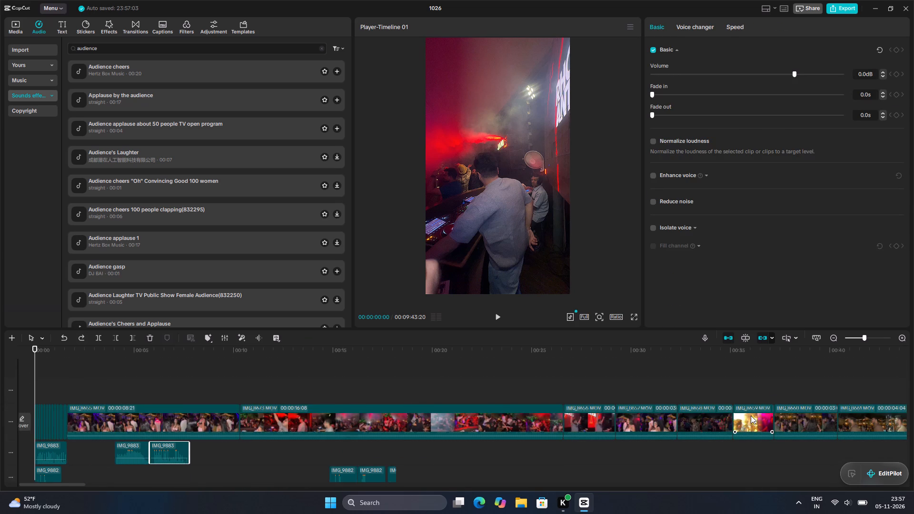
Insert the overlay clip IMG_8673 into the main video track between IMG_8656 and IMG_8657.
drag(569, 398, 175, 469)
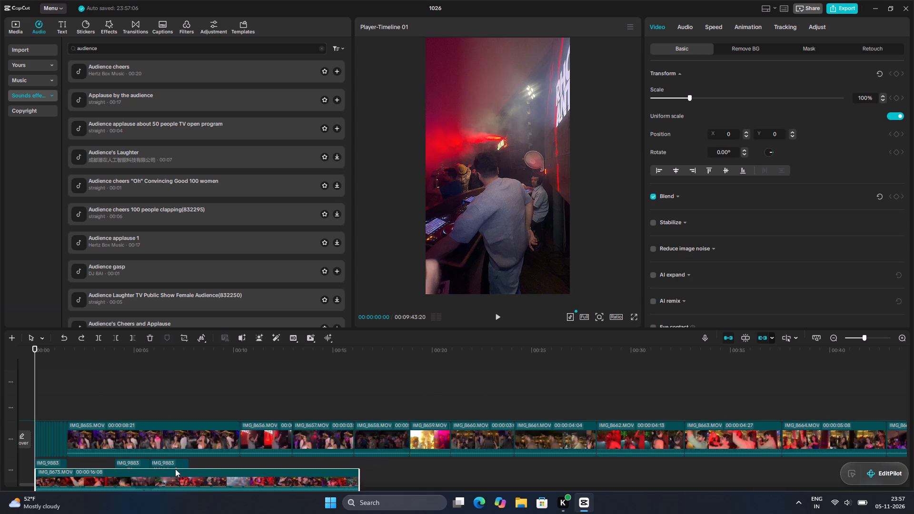
drag(175, 469, 0, 435)
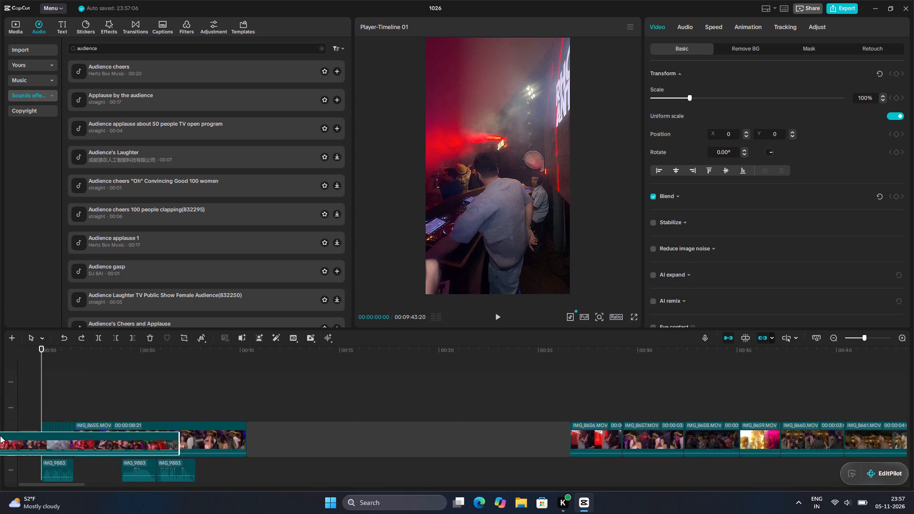
drag(0, 435, 242, 419)
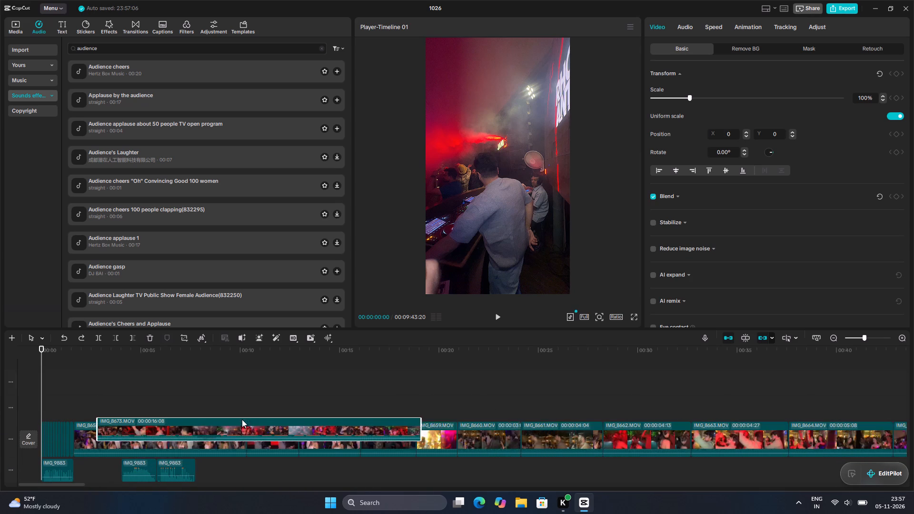
drag(242, 419, 290, 438)
Move the IMG_8655 clip out of the main video track onto an overlay track, starting at about 00:20.
drag(205, 419, 578, 442)
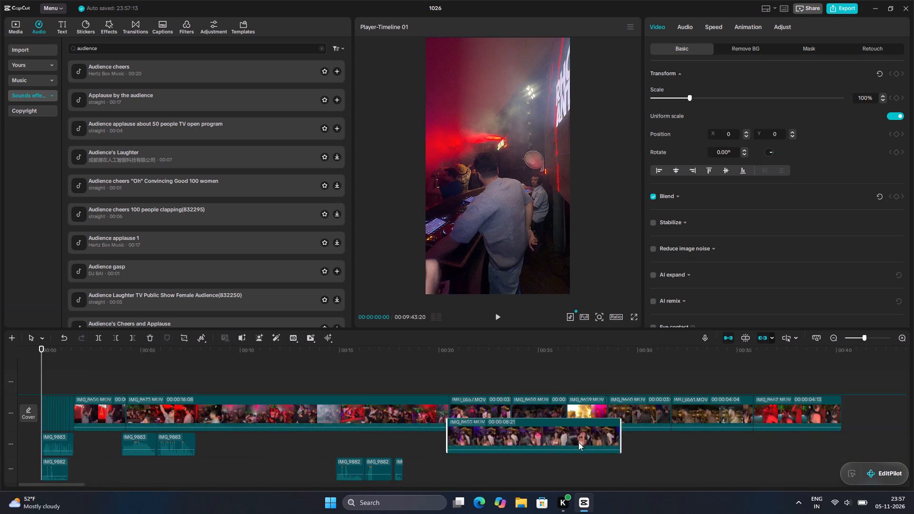
drag(578, 442, 578, 442)
drag(578, 441, 570, 438)
Reorder the main video track so IMG_8673 directly follows the short opening clips, with IMG_8656 and IMG_8657 after it, and play the opening.
drag(276, 441, 178, 485)
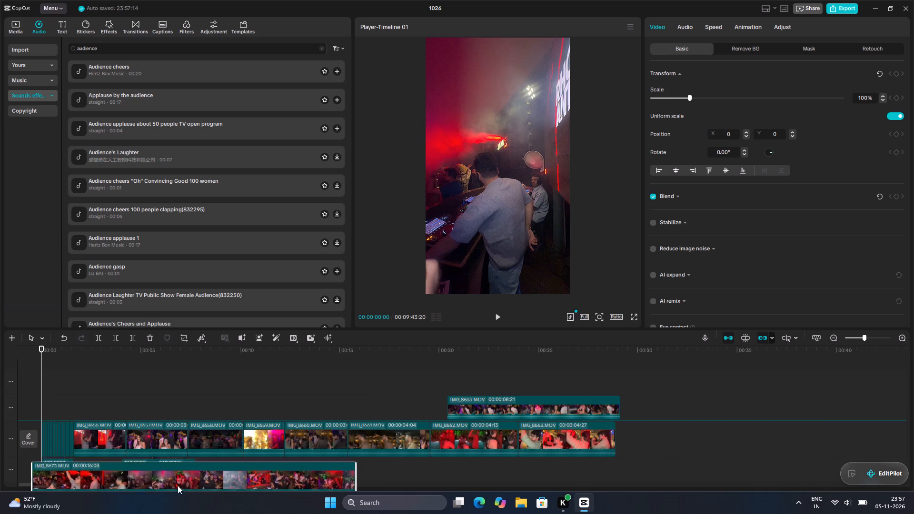
drag(178, 485, 190, 452)
ctrl+scroll(309, 440, up, 9)
ctrl+drag(428, 430, 293, 446)
click(293, 446)
drag(249, 431, 293, 437)
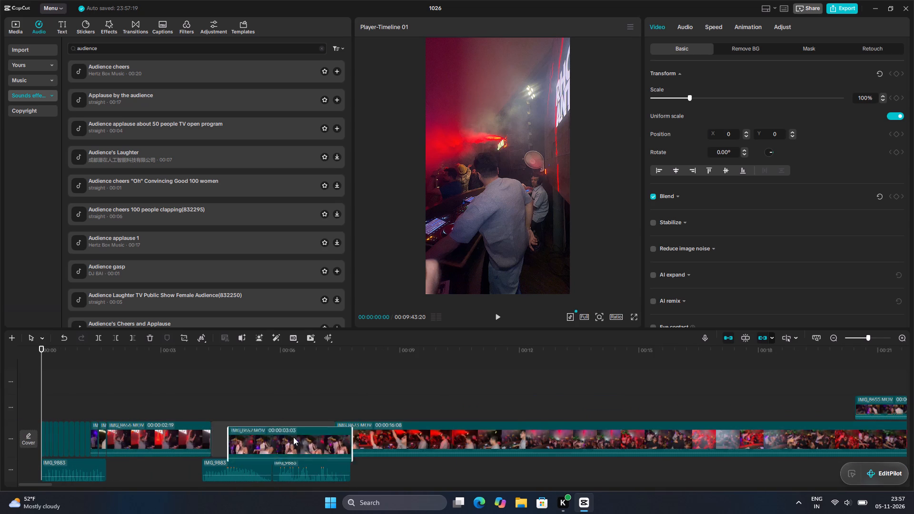
drag(293, 437, 619, 432)
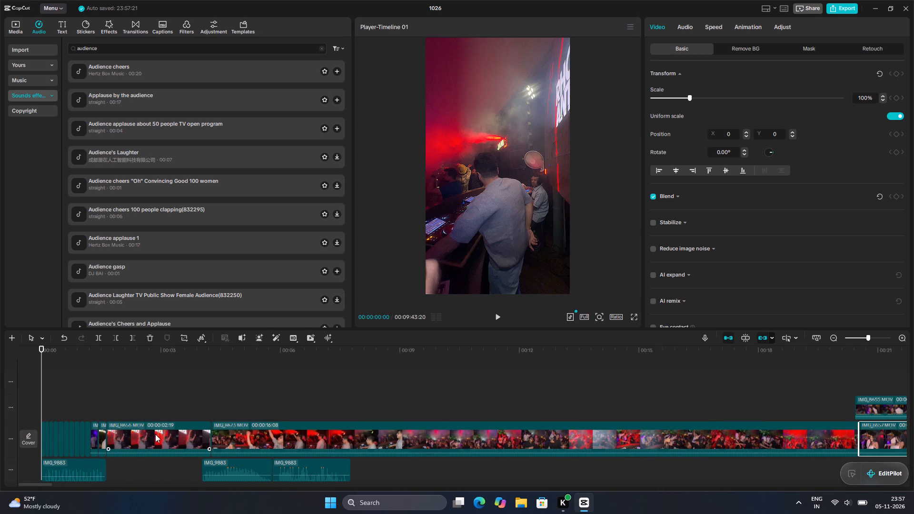
drag(156, 434, 578, 450)
key(space)
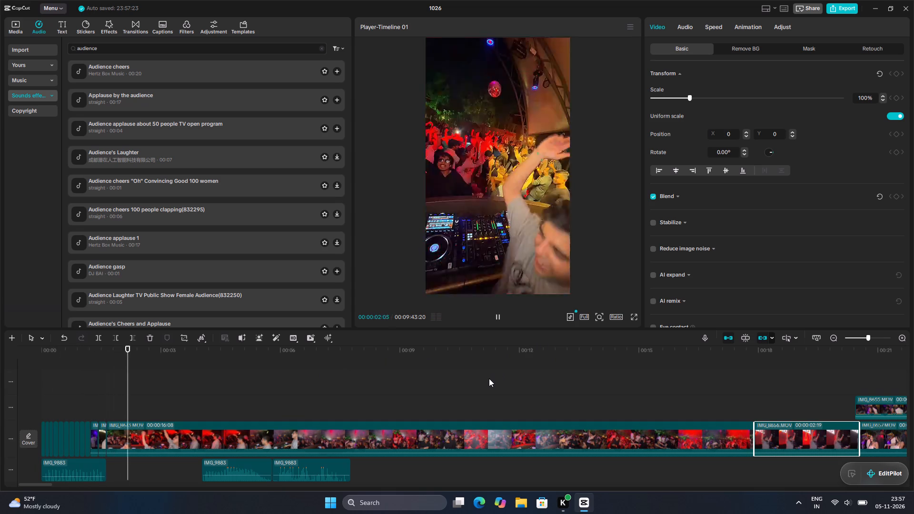
key(space)
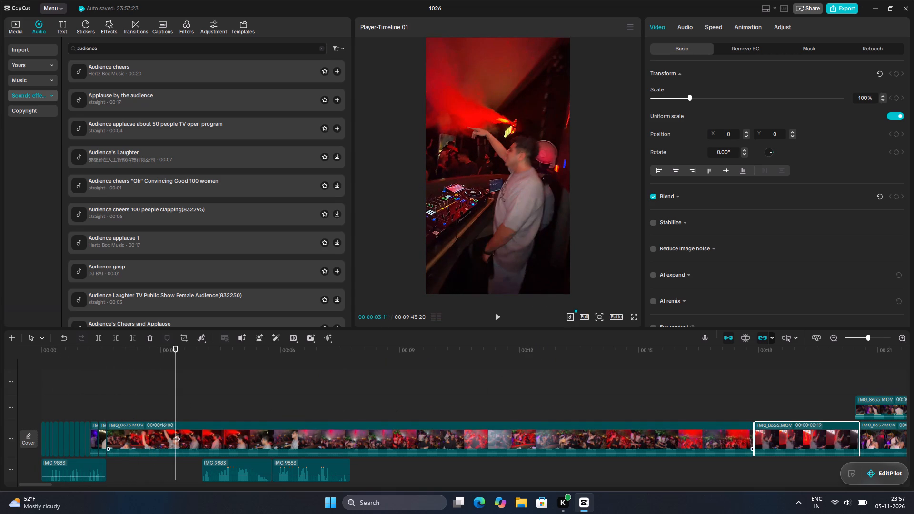
Move the Free viral sound effect from about 2.5 seconds to about 13.5 seconds on the timeline.
scroll(243, 455, up, 5)
scroll(240, 455, down, 13)
drag(161, 426, 219, 413)
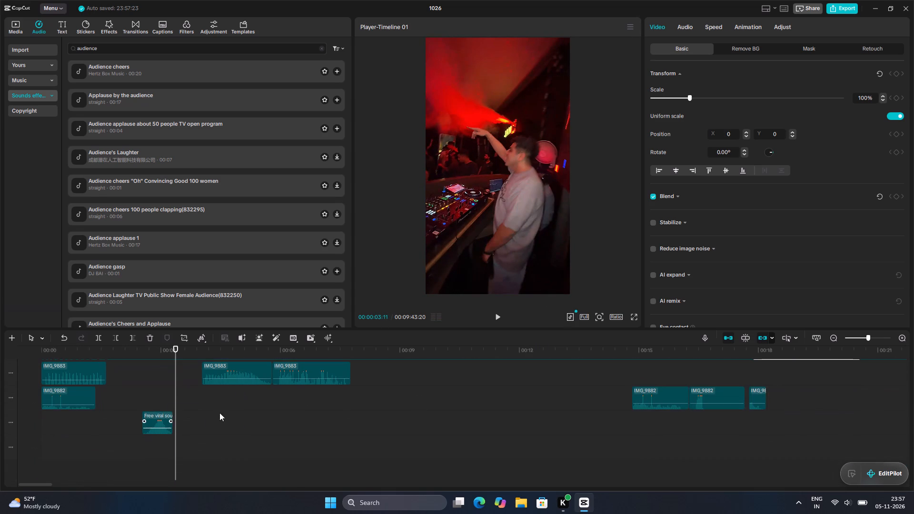
drag(219, 413, 599, 385)
Scrub through IMG_8673 for its best part and cut away everything in the clip before 00:00:13:03, keeping only the ending.
scroll(286, 431, up, 7)
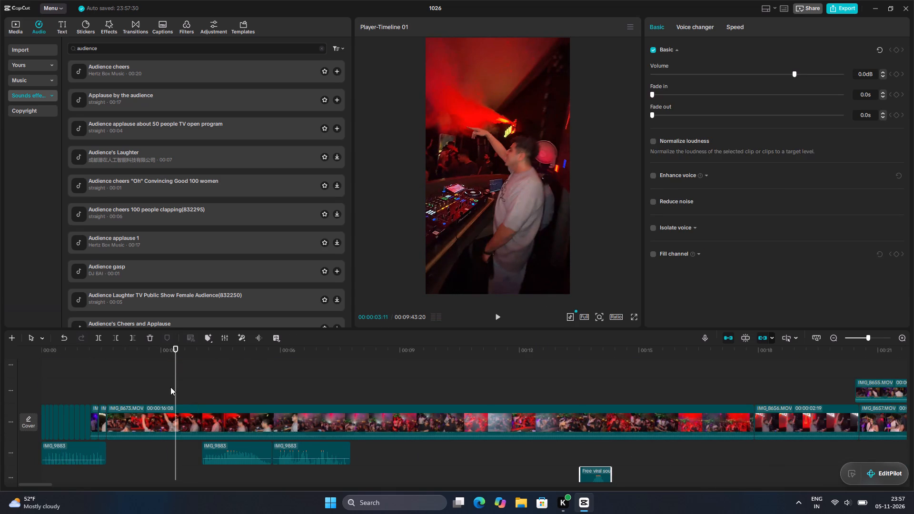
drag(173, 384, 312, 385)
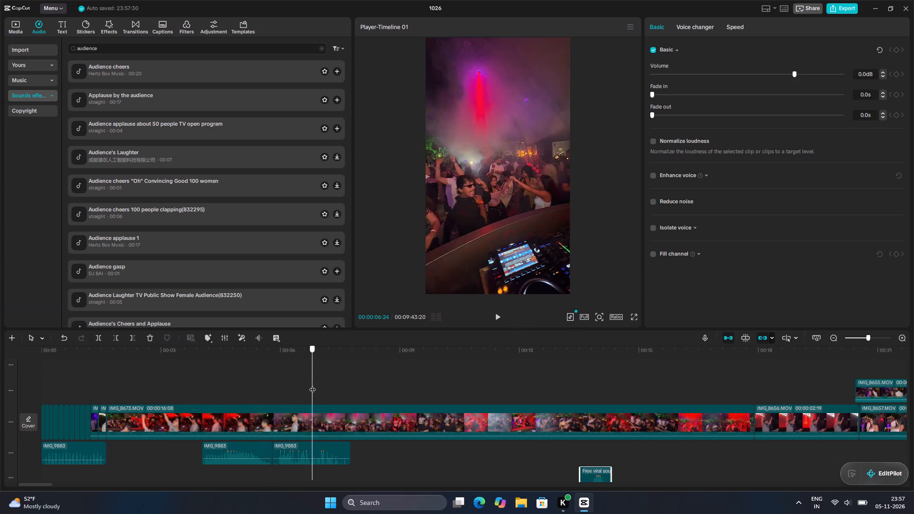
drag(312, 385, 564, 383)
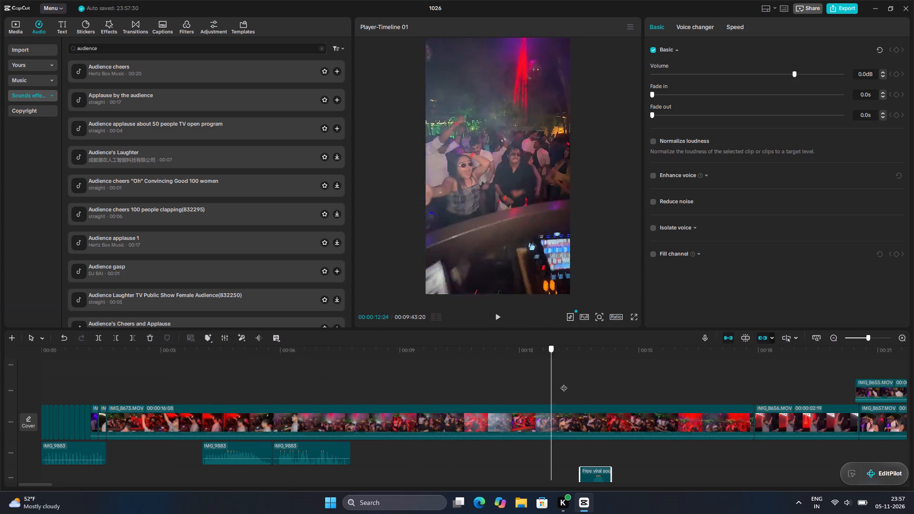
drag(564, 383, 705, 360)
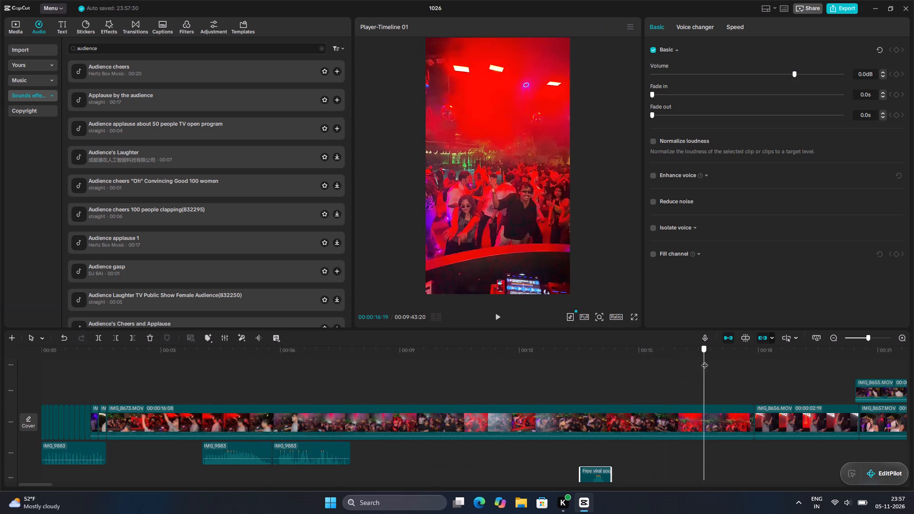
drag(705, 360, 648, 386)
click(593, 423)
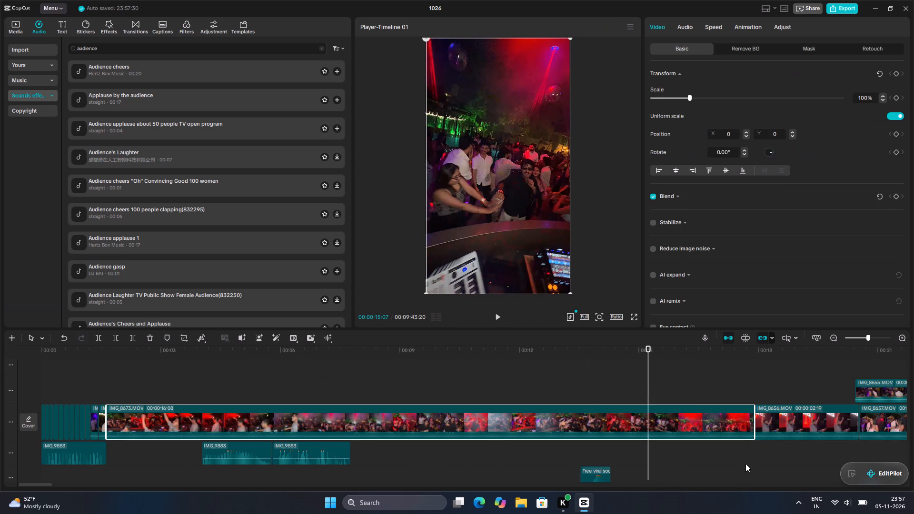
drag(647, 383, 539, 383)
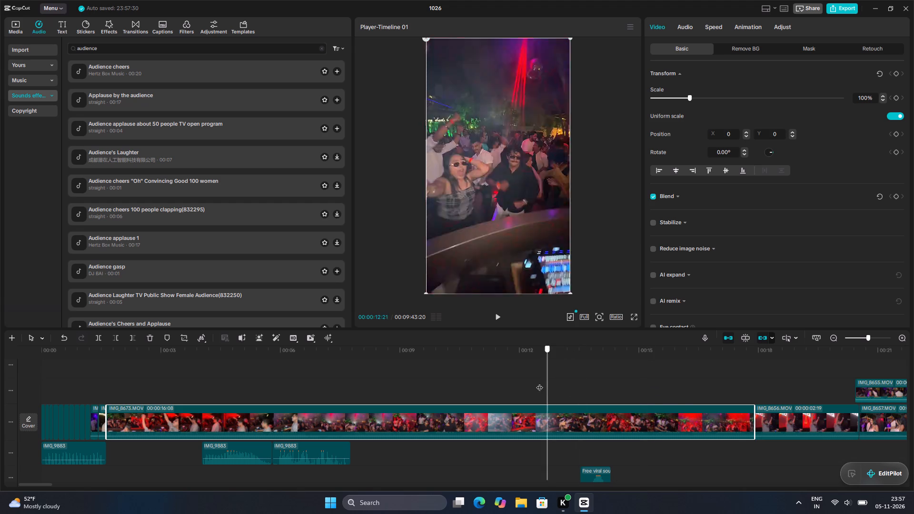
drag(539, 383, 564, 385)
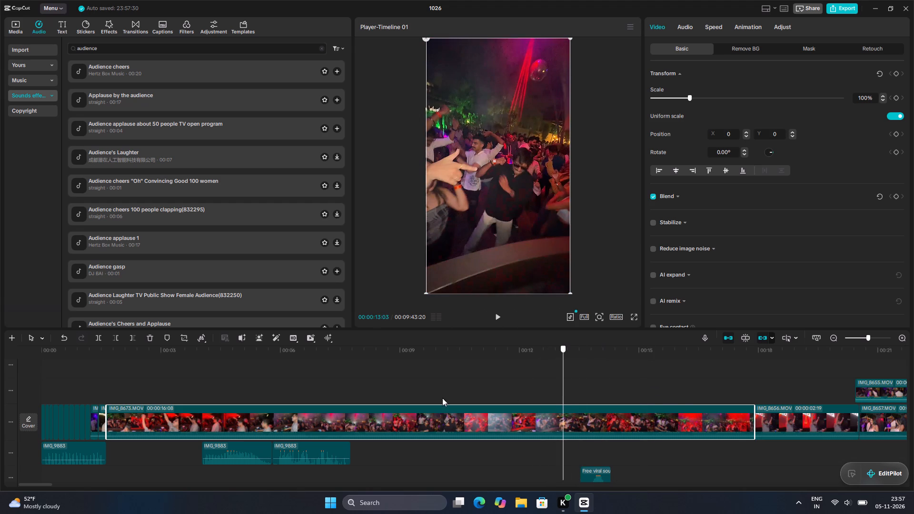
click(129, 340)
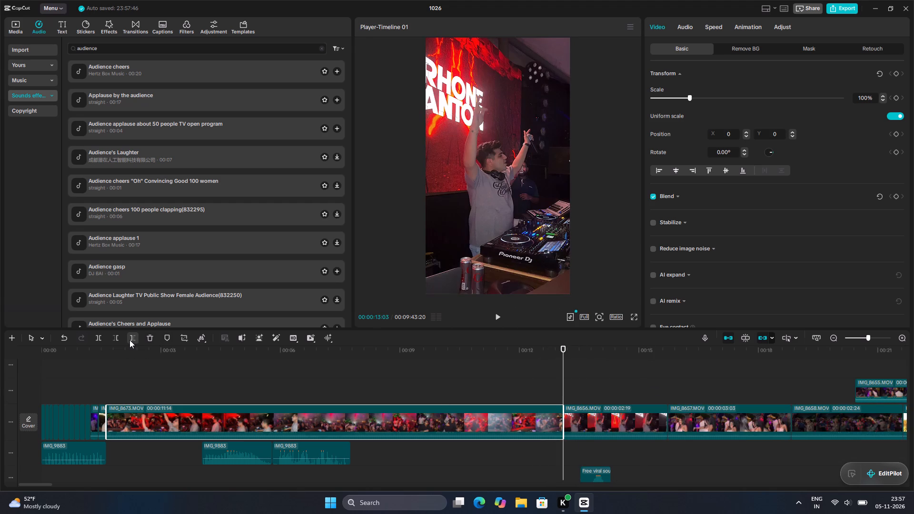
key(ctrl+z)
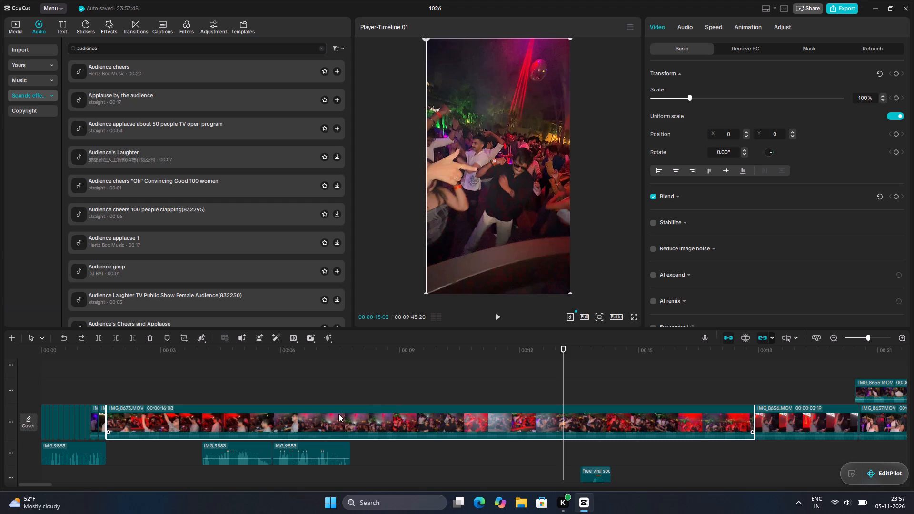
key(q)
Move the Audience cheers clip so it starts at about 1.4 seconds, just before the trimmed IMG_8673 clip.
scroll(115, 458, down, 6)
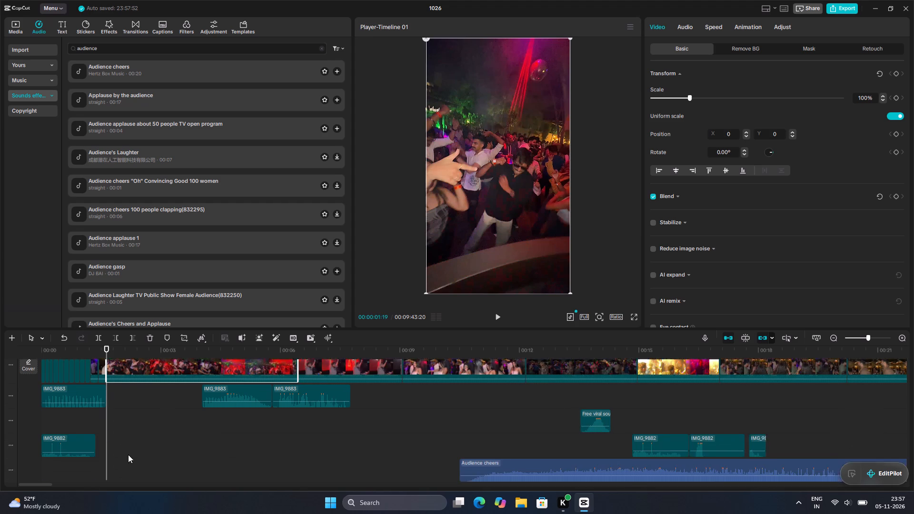
drag(639, 470, 596, 469)
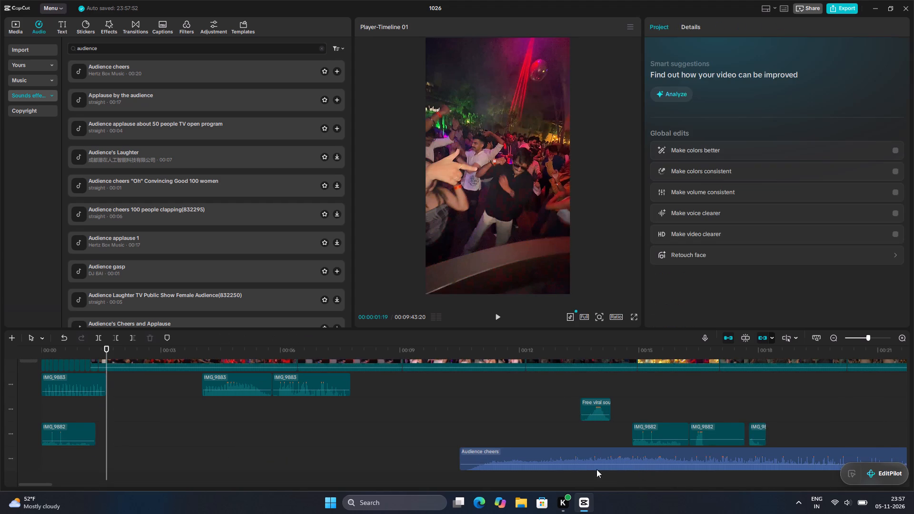
drag(596, 469, 575, 469)
click(575, 469)
drag(614, 460, 300, 445)
drag(288, 441, 275, 430)
click(274, 429)
drag(274, 429, 234, 422)
click(234, 422)
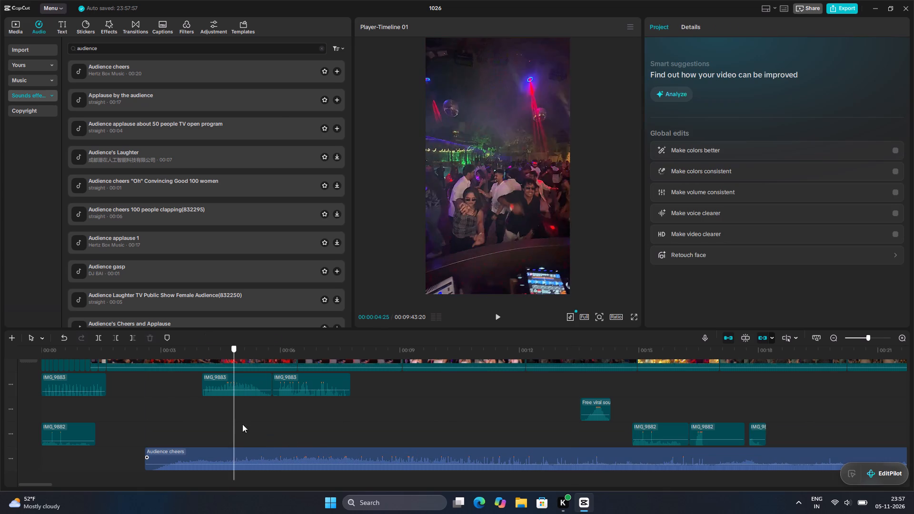
drag(306, 454, 261, 445)
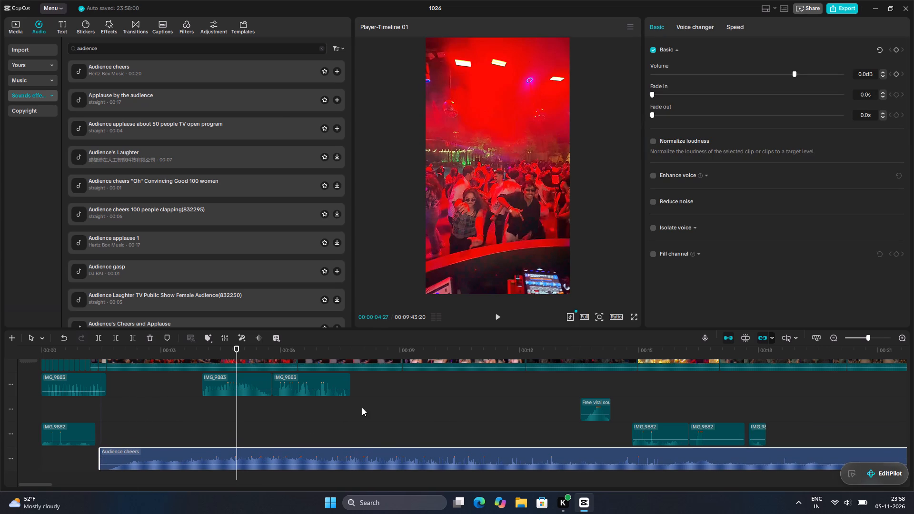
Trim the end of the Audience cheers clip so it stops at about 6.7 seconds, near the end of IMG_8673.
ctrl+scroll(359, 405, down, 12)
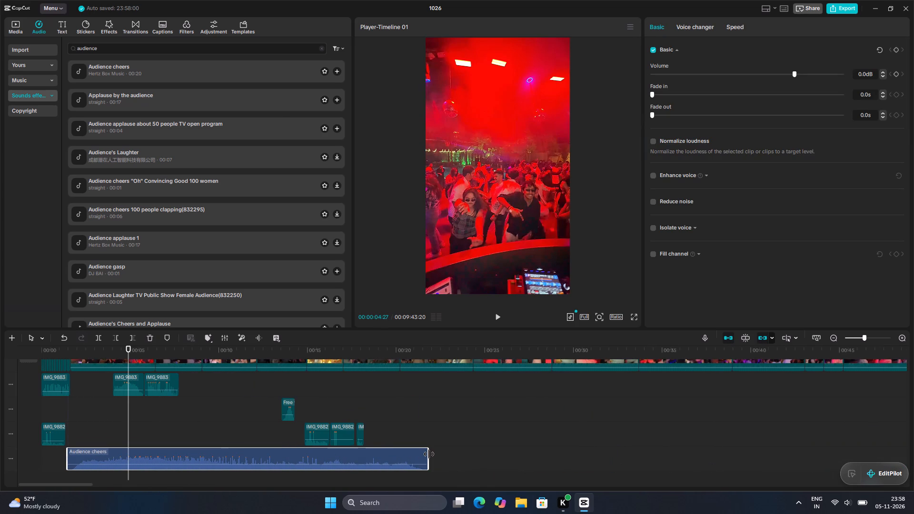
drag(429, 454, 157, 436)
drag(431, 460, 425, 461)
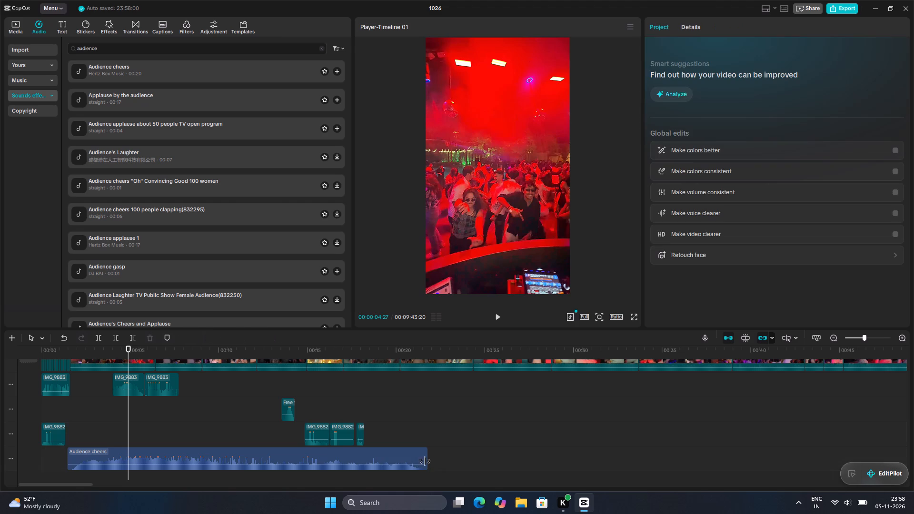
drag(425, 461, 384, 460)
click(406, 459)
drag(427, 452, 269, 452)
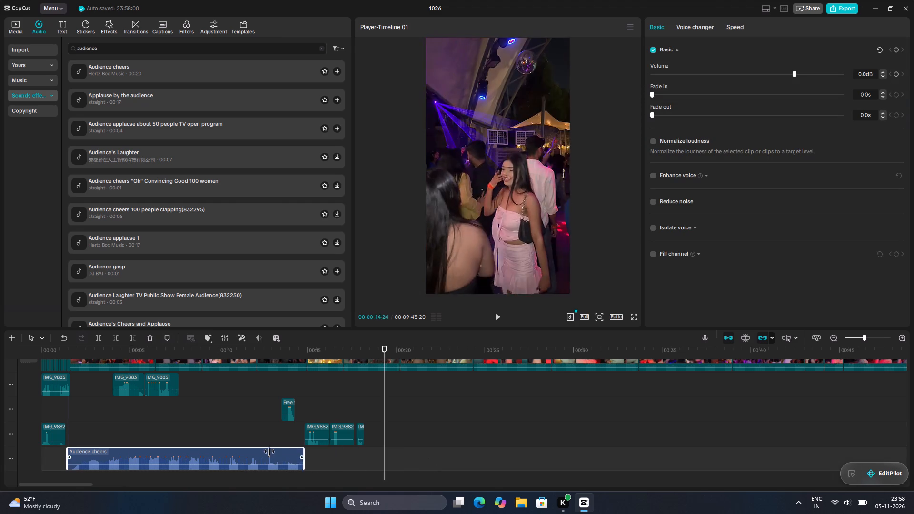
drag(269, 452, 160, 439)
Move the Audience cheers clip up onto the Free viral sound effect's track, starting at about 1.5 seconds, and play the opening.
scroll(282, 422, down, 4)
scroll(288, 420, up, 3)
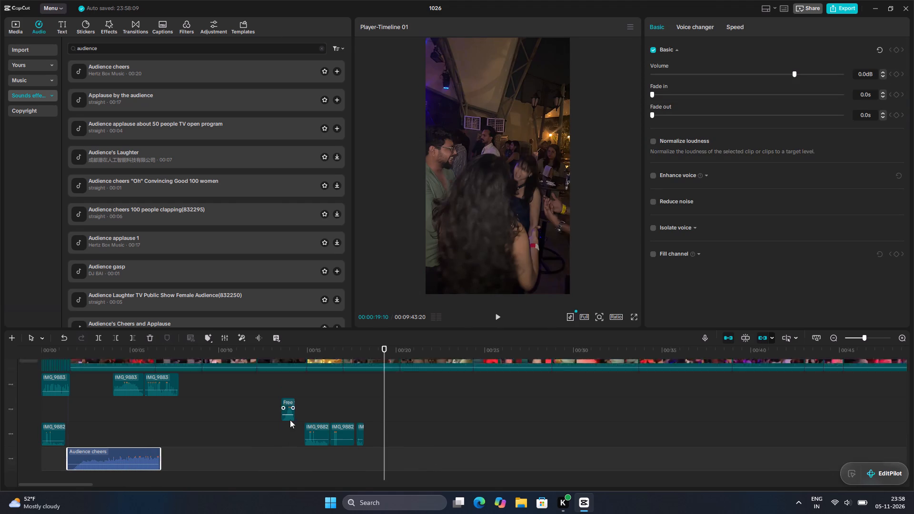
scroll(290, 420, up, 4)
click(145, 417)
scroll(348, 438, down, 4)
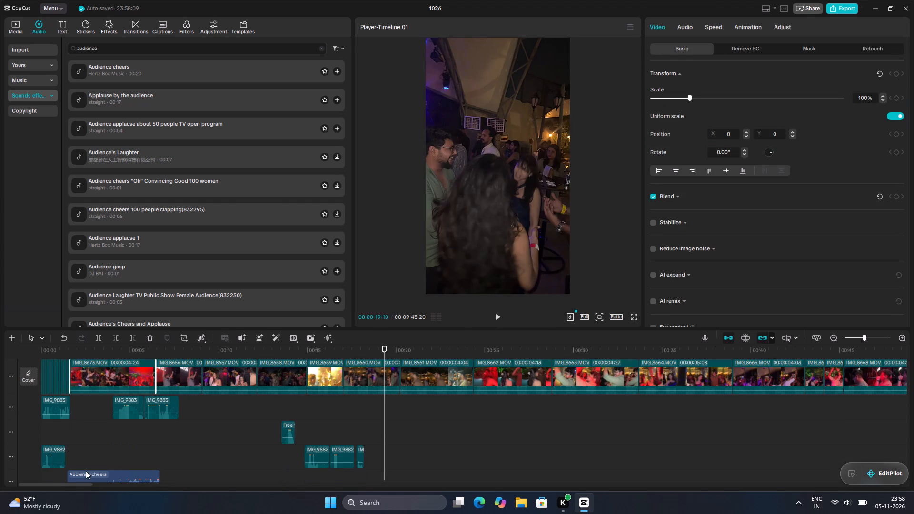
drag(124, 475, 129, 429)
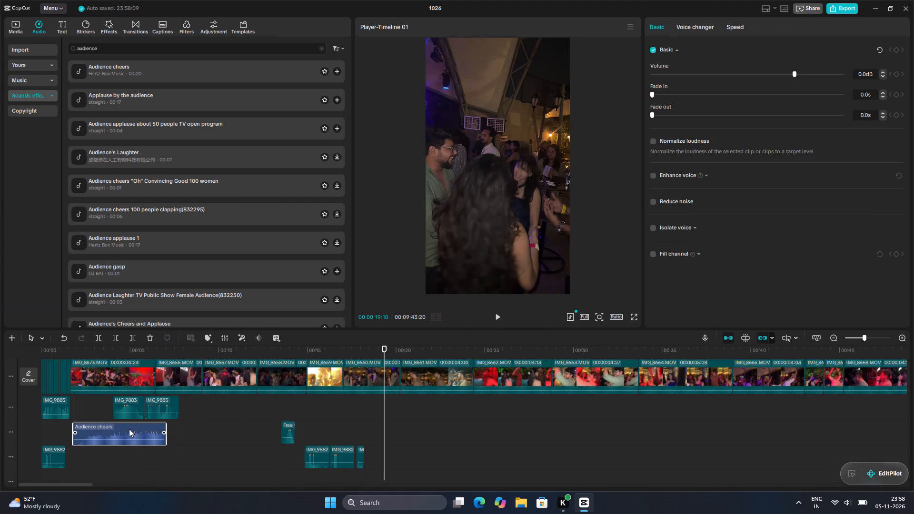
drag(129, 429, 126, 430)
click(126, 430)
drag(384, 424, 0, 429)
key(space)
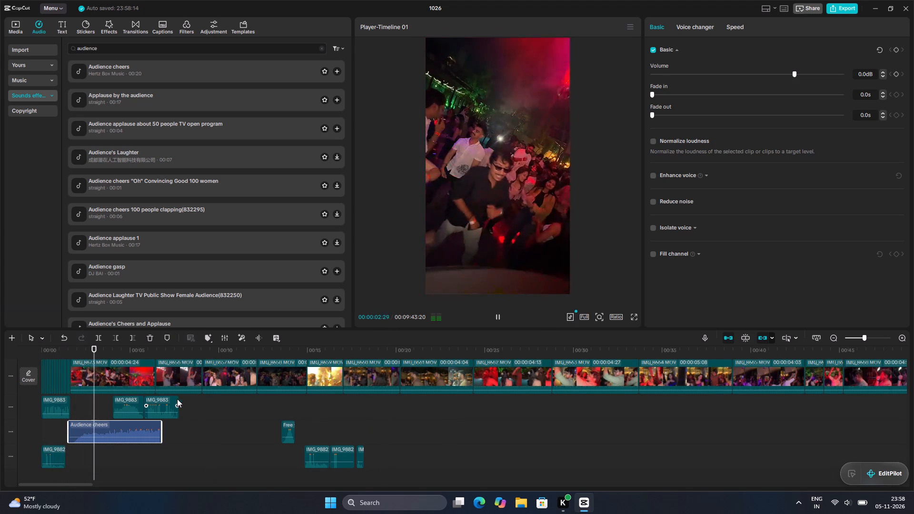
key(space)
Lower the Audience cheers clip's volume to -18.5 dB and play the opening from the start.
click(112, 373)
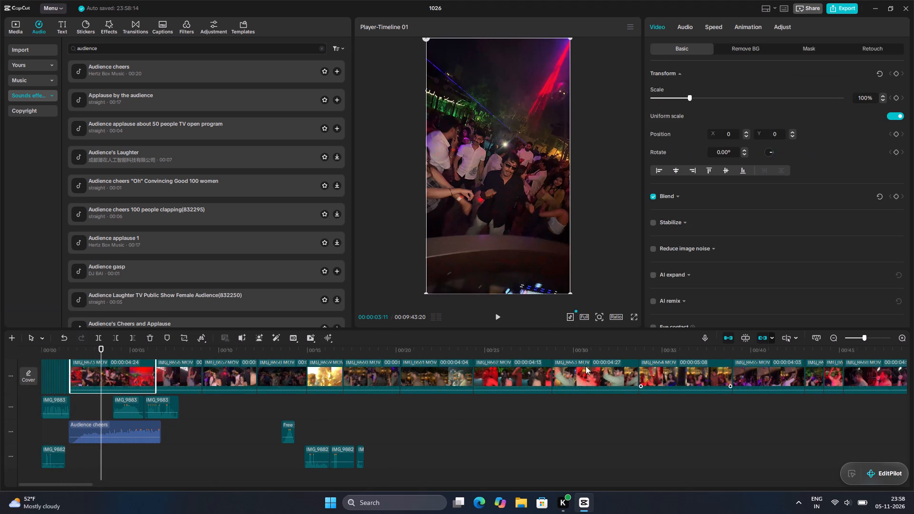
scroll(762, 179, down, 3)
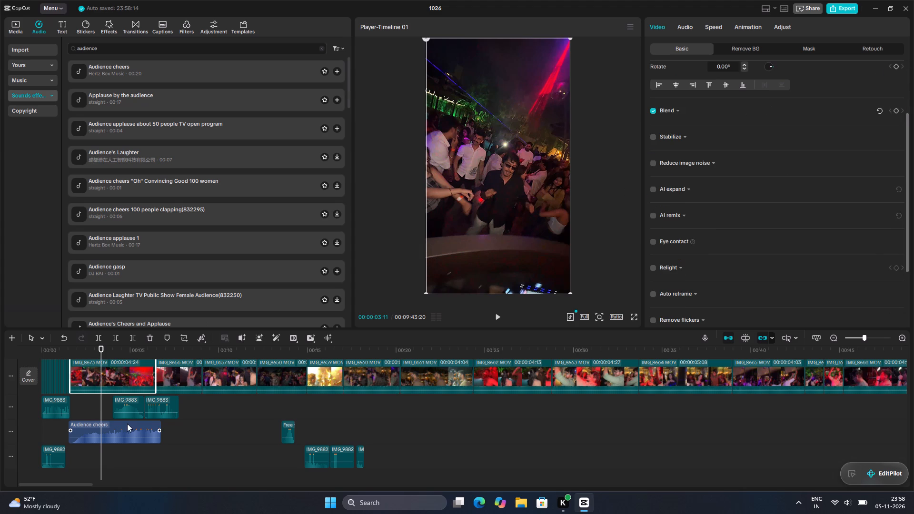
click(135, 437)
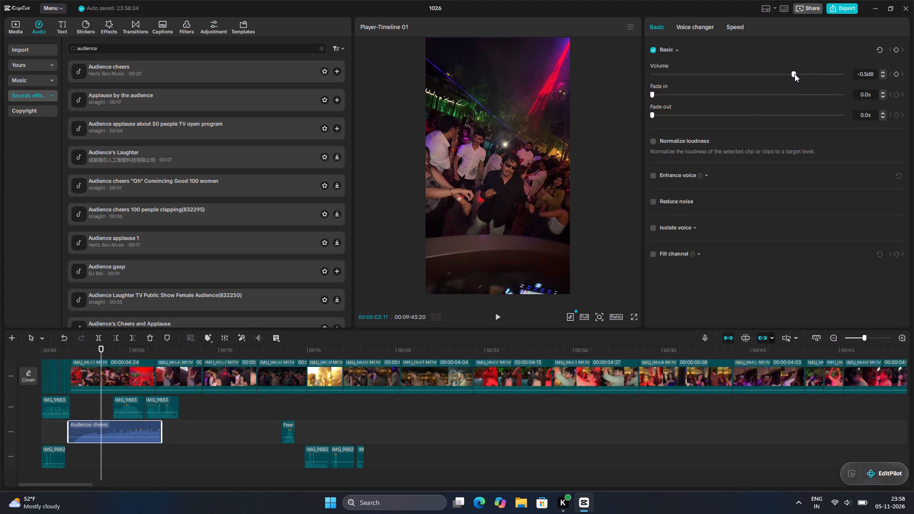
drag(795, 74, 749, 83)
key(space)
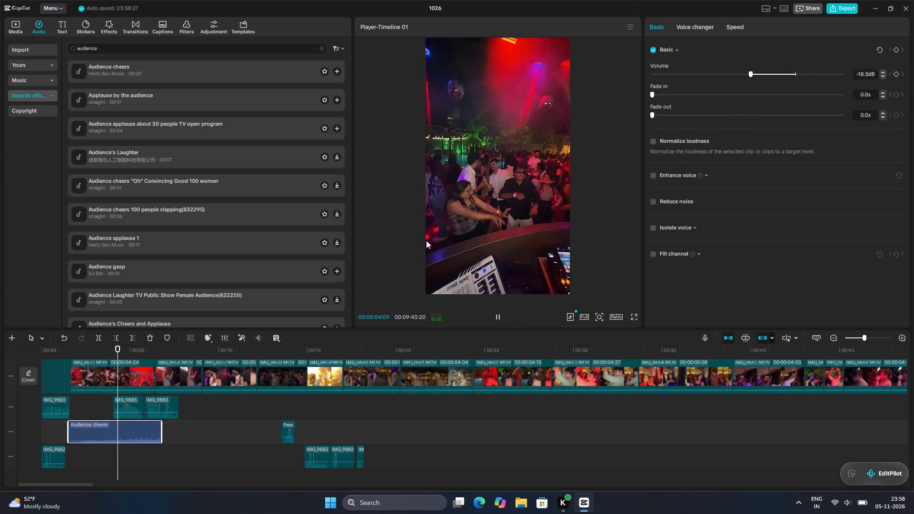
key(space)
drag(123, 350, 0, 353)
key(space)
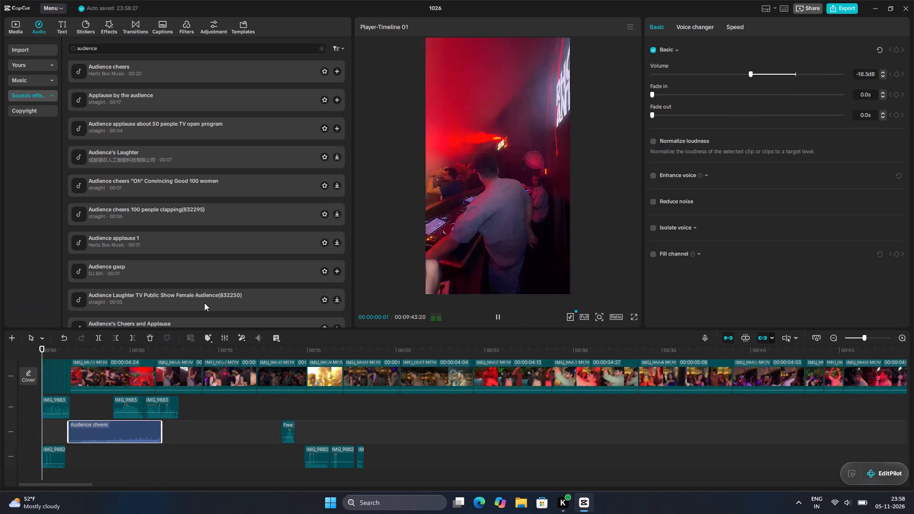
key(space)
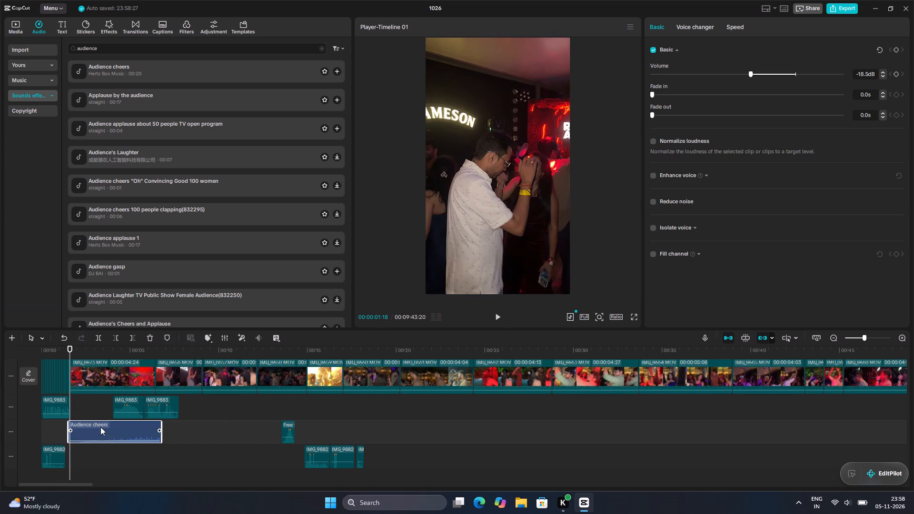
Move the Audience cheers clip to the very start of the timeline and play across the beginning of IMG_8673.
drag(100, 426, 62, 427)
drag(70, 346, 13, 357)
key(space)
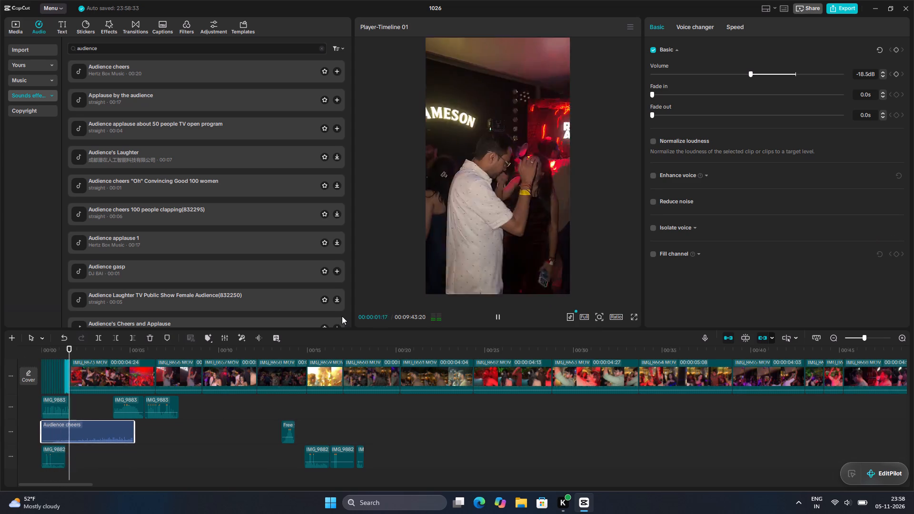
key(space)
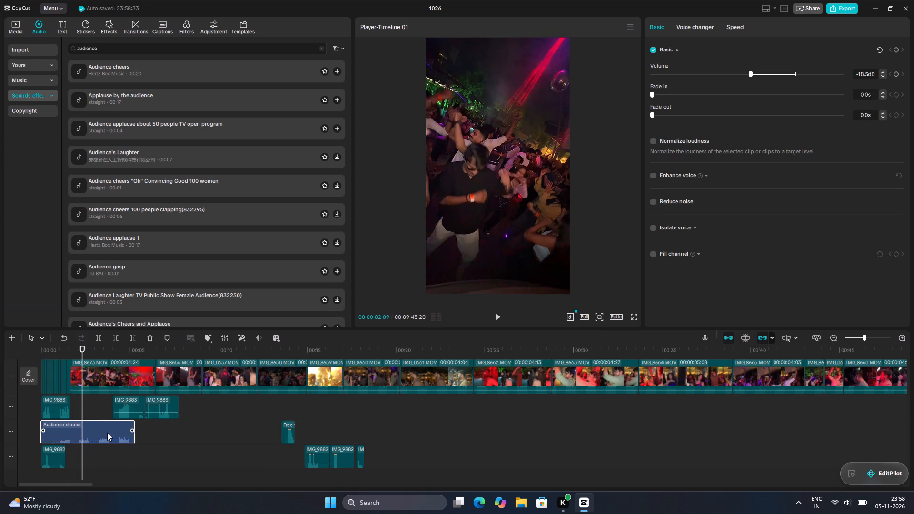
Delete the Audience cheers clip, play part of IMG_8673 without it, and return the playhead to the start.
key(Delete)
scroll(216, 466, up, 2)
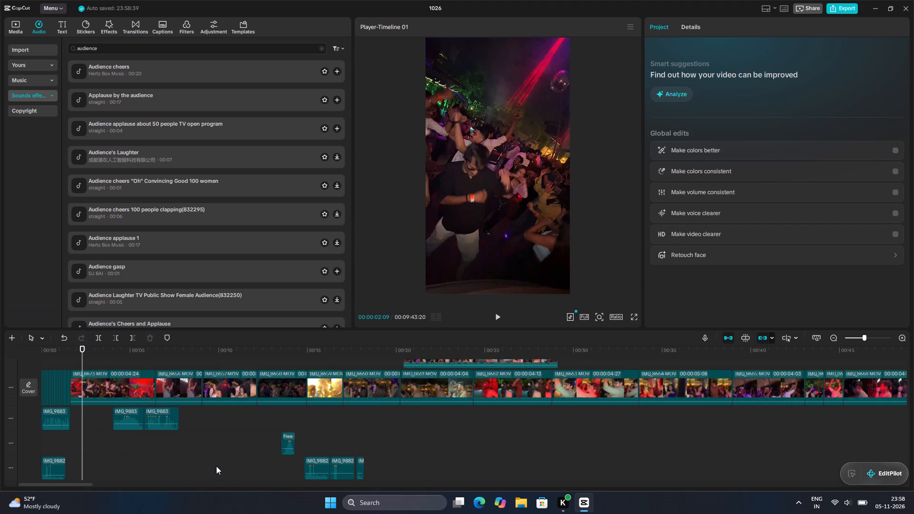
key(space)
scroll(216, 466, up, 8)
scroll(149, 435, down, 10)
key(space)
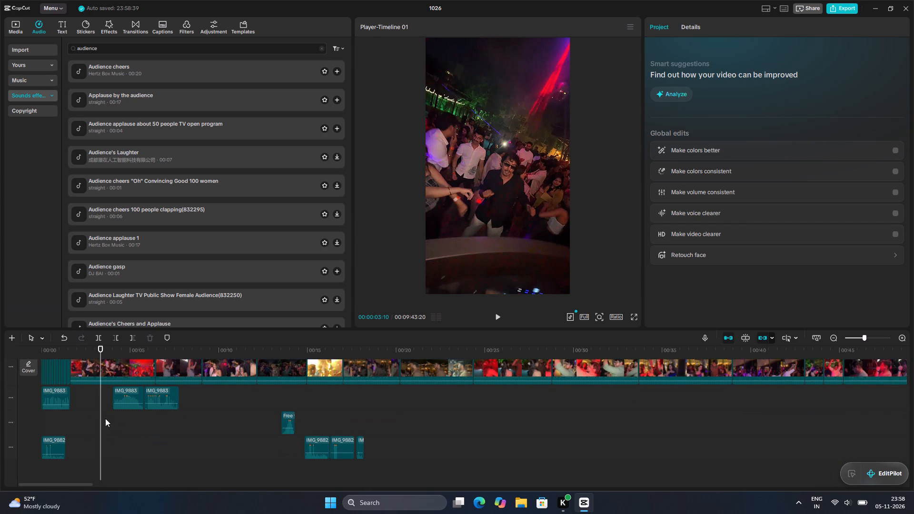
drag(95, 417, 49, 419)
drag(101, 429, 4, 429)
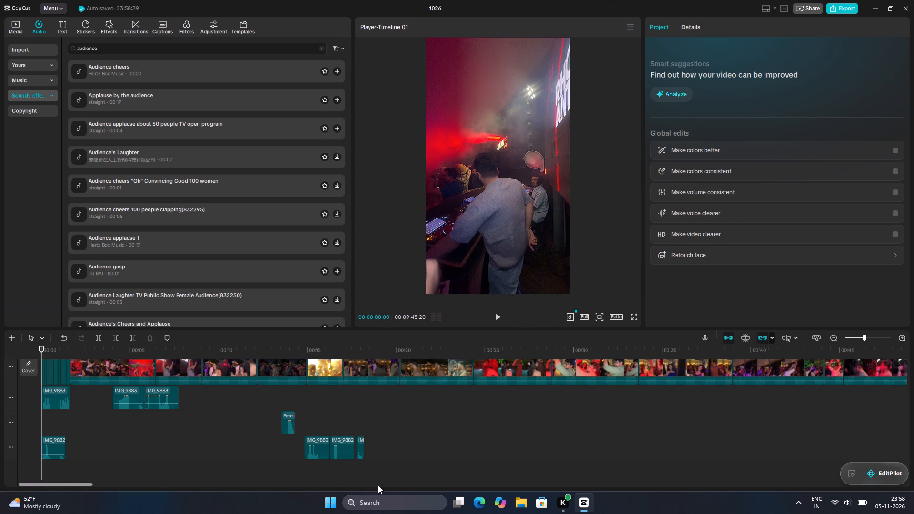
Undo the recent edits until Audience cheers is full length at about 3.2 seconds and the Free viral sound effect is at about 2.5 seconds.
key(ctrl+z)
key(ctrl+z)
key(ctrl+z)
key(ctrl+z)
key(ctrl+z)
key(ctrl+z)
key(ctrl+z)
key(ctrl+z)
key(ctrl+z)
key(ctrl+z)
key(ctrl+z)
key(ctrl+z)
key(ctrl+z)
key(ctrl+z)
key(ctrl+z)
key(ctrl+z)
key(ctrl+z)
key(ctrl+z)
ctrl+scroll(391, 473, up, 6)
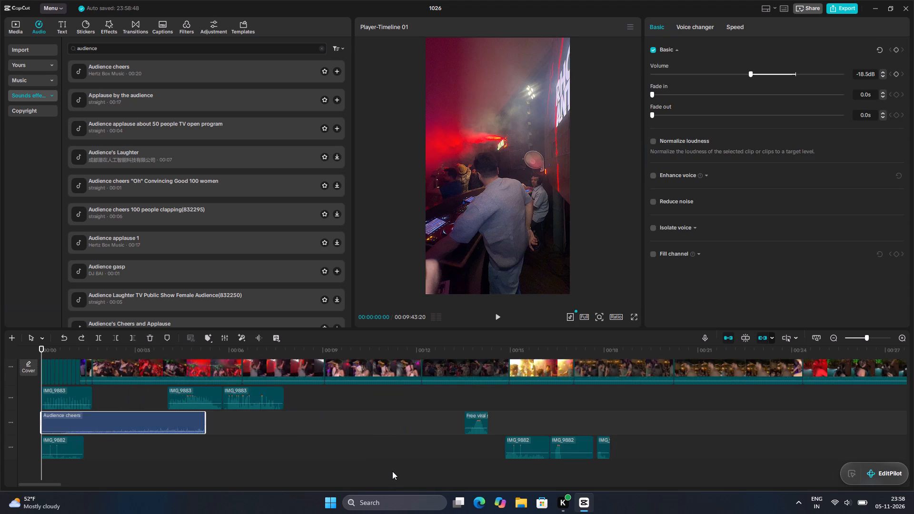
ctrl+scroll(392, 471, up, 6)
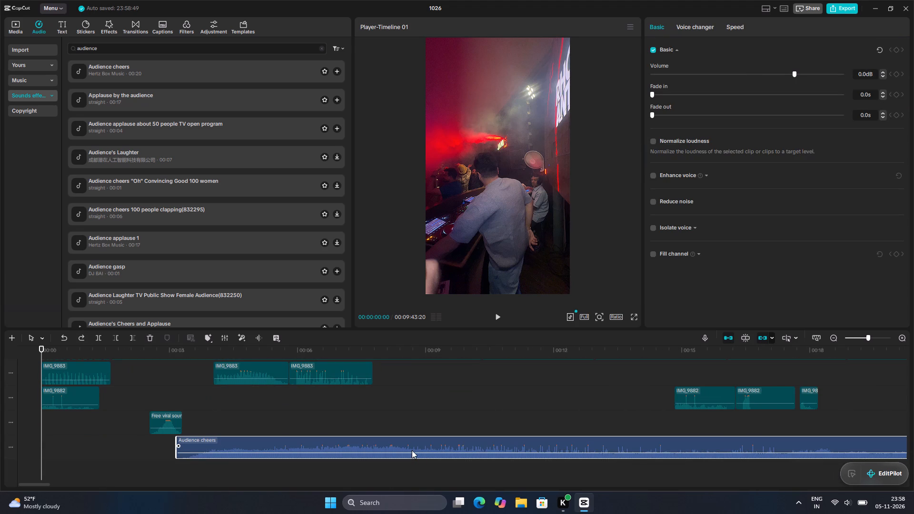
key(ctrl+z)
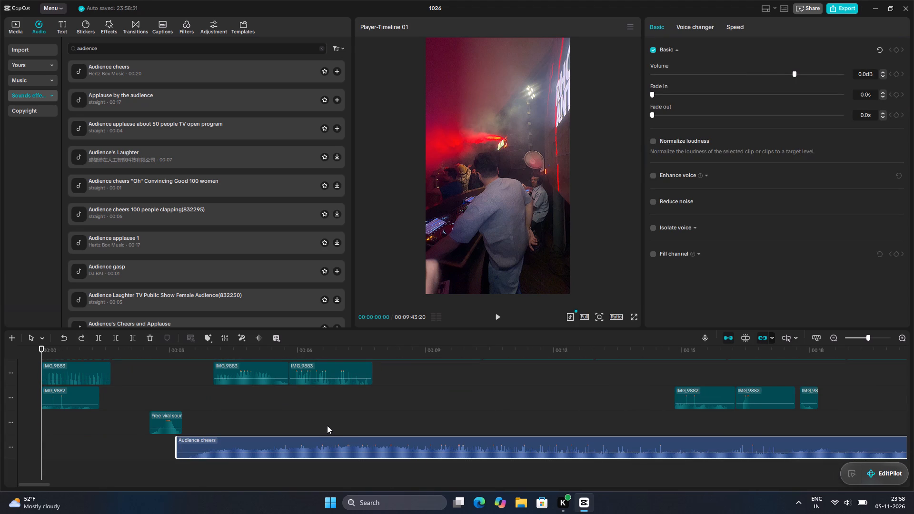
Examine the layout of the whole timeline across all tracks and play the opening clips from the start.
key(shift+z)
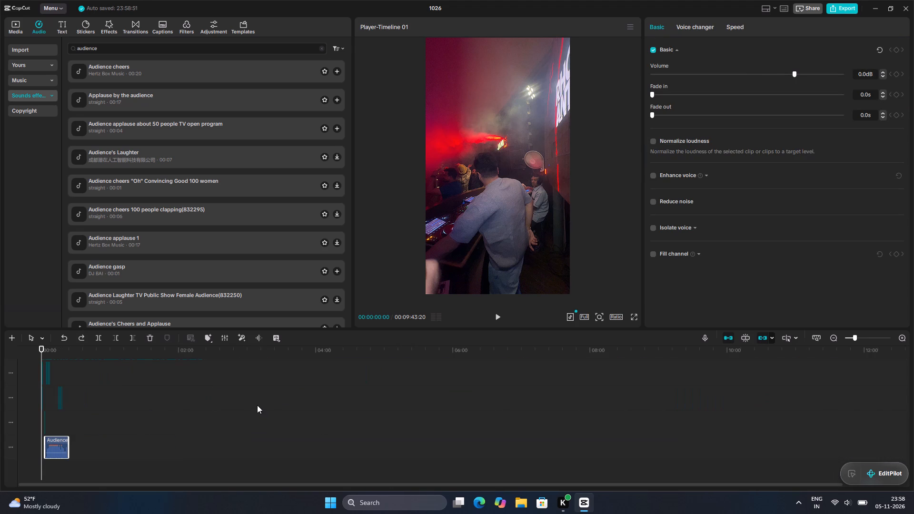
key(shift+z)
key(shift+z)
scroll(297, 394, up, 7)
scroll(297, 394, down, 16)
scroll(297, 394, up, 7)
key(space)
key(space)
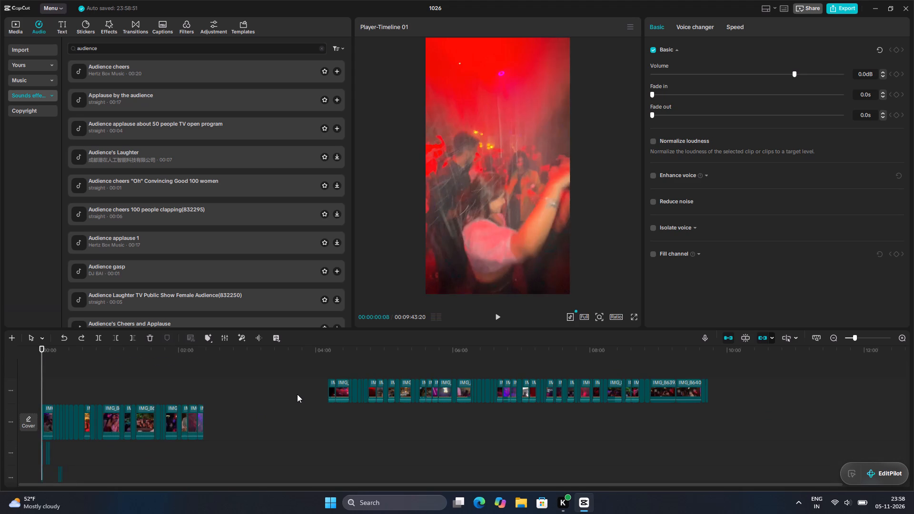
key(space)
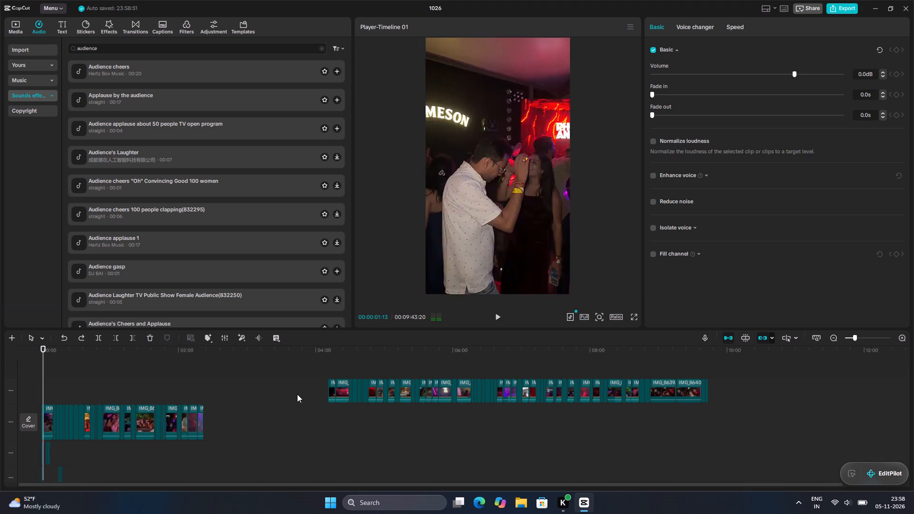
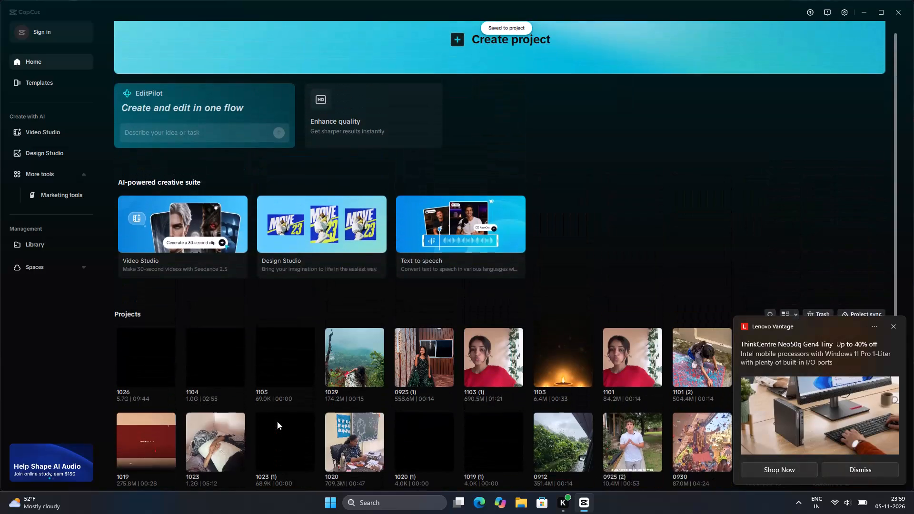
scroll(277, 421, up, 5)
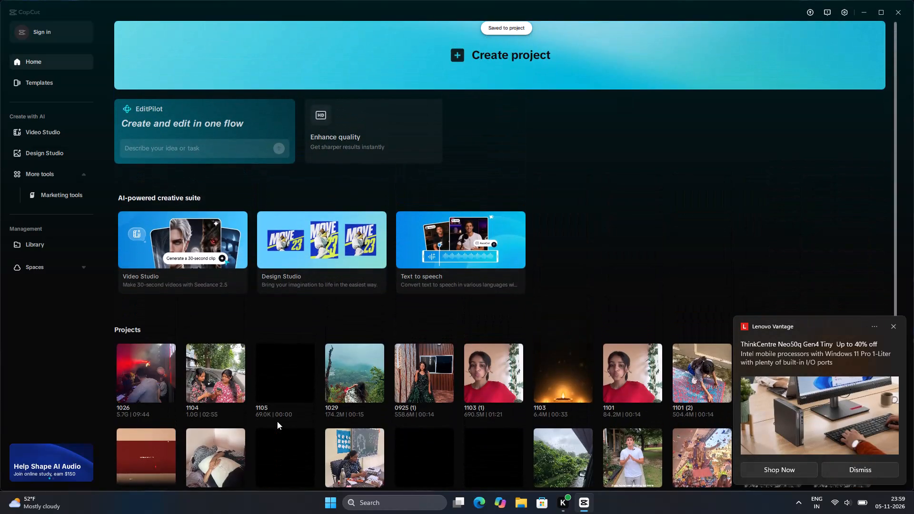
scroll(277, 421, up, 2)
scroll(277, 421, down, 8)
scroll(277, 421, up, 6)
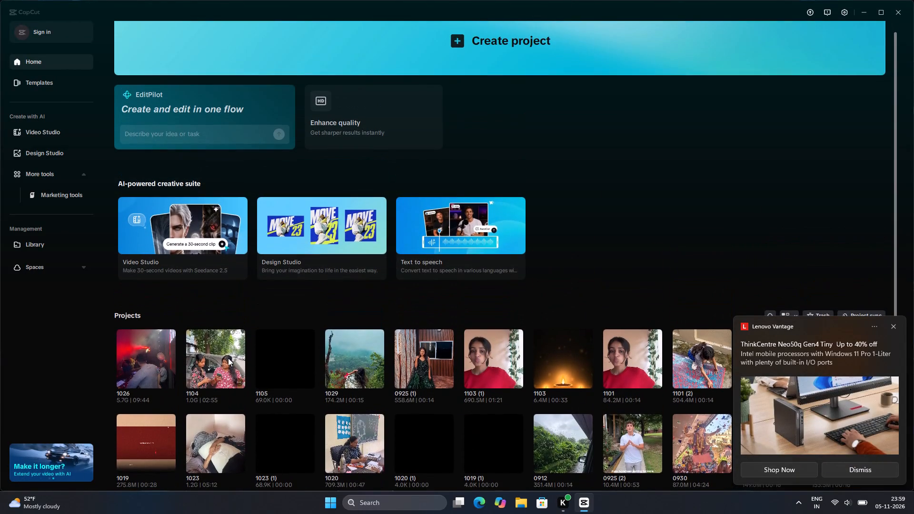
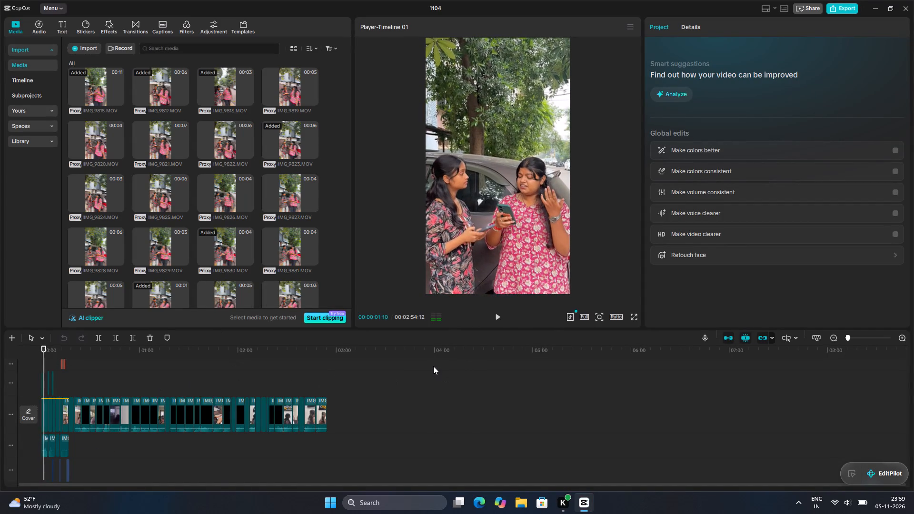
Play the opening of project 1104 and examine its video, caption and audio tracks.
scroll(429, 378, down, 6)
scroll(426, 390, up, 8)
scroll(410, 393, down, 15)
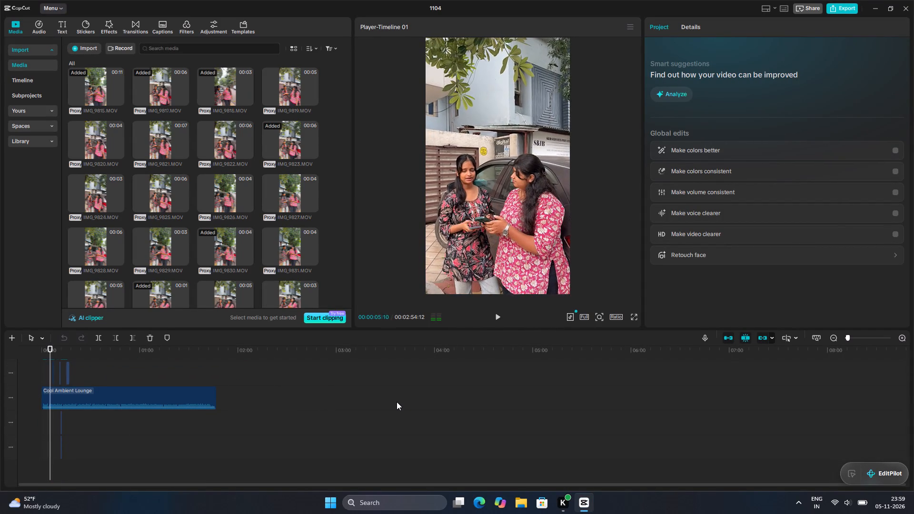
scroll(397, 402, up, 6)
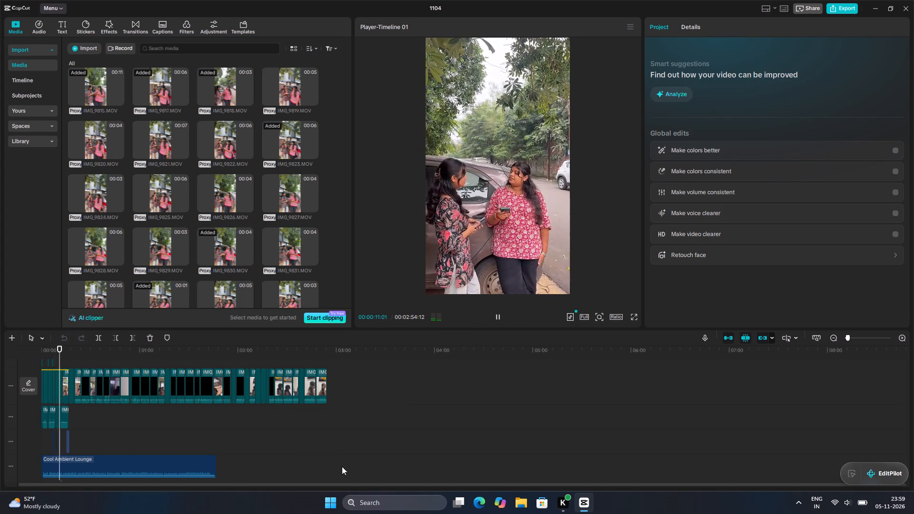
key(space)
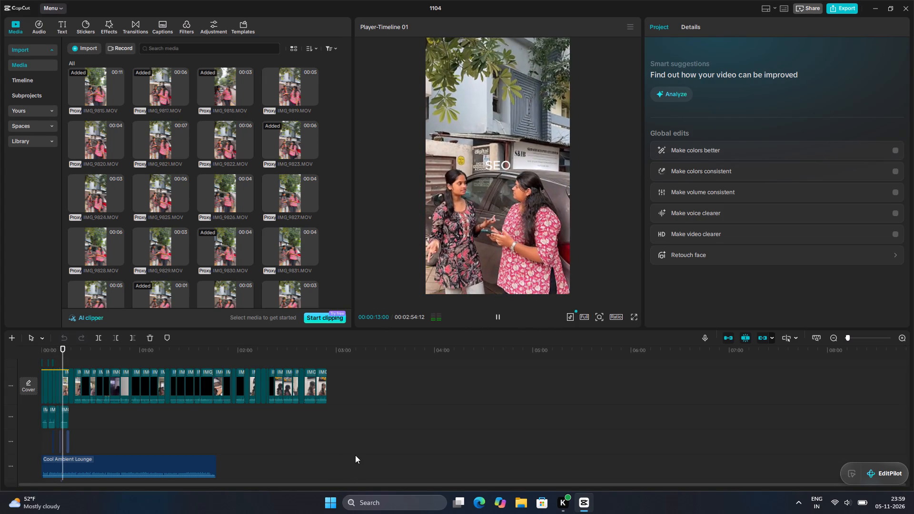
ctrl+scroll(288, 469, up, 12)
ctrl+scroll(286, 469, down, 1)
ctrl+scroll(286, 469, up, 8)
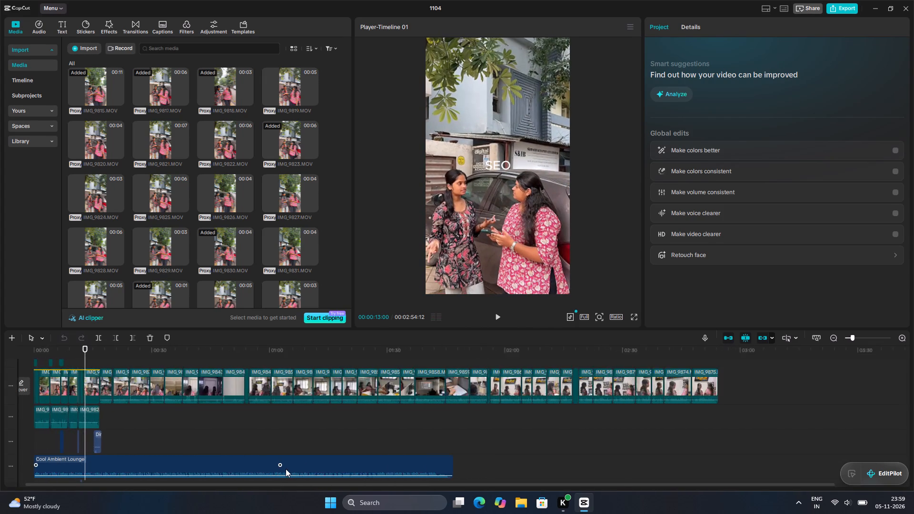
ctrl+scroll(286, 469, up, 15)
Replay the section around the INSTAGRAM MARKETING, SEO and GOOGLE ADS captions and examine its clips and sound effects.
drag(84, 435, 0, 443)
drag(0, 442, 0, 426)
key(space)
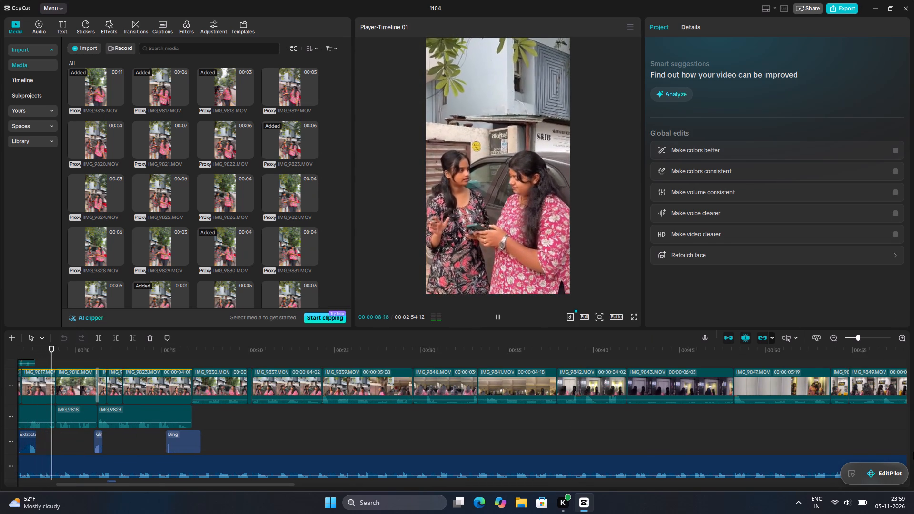
scroll(647, 442, down, 7)
scroll(647, 441, up, 4)
scroll(432, 373, up, 1)
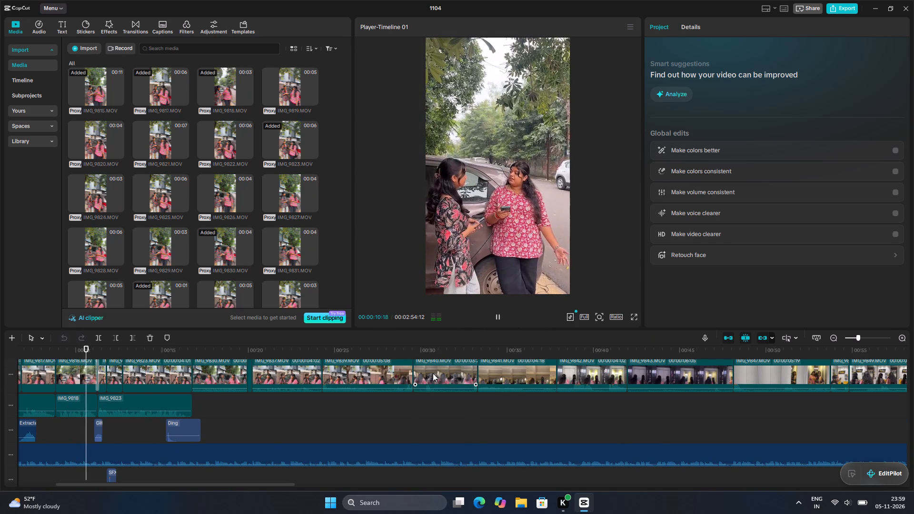
key(space)
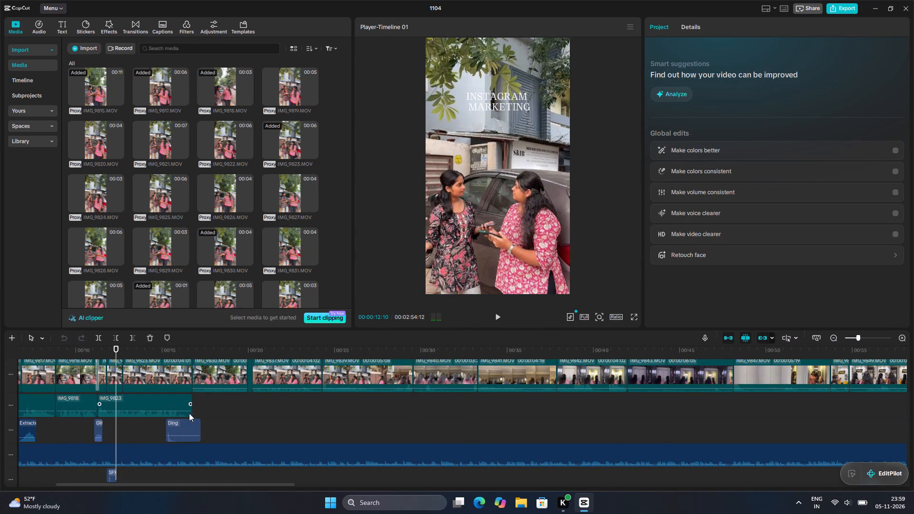
scroll(213, 413, up, 1)
key(space)
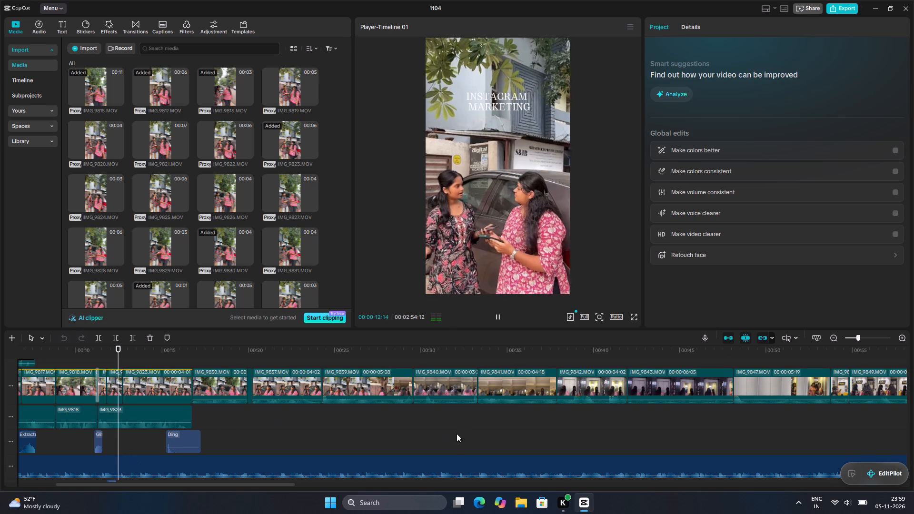
key(space)
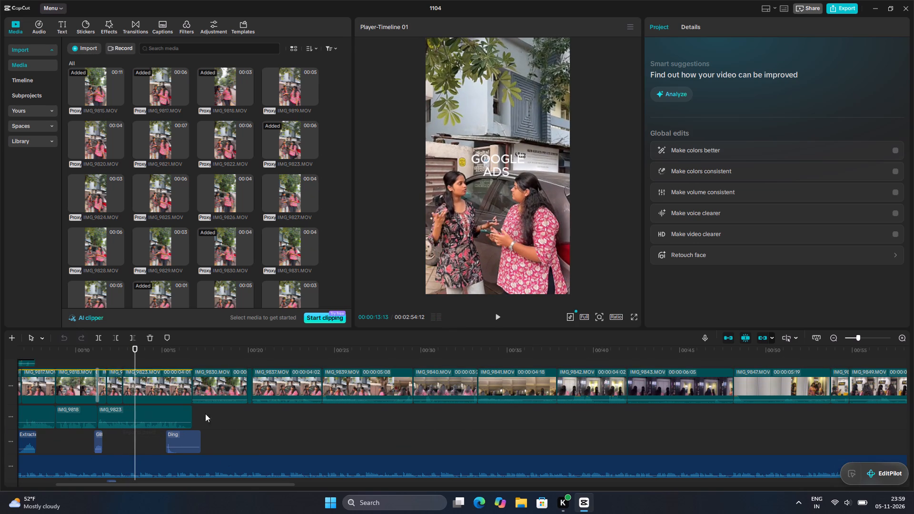
ctrl+scroll(256, 391, up, 11)
drag(136, 438, 83, 455)
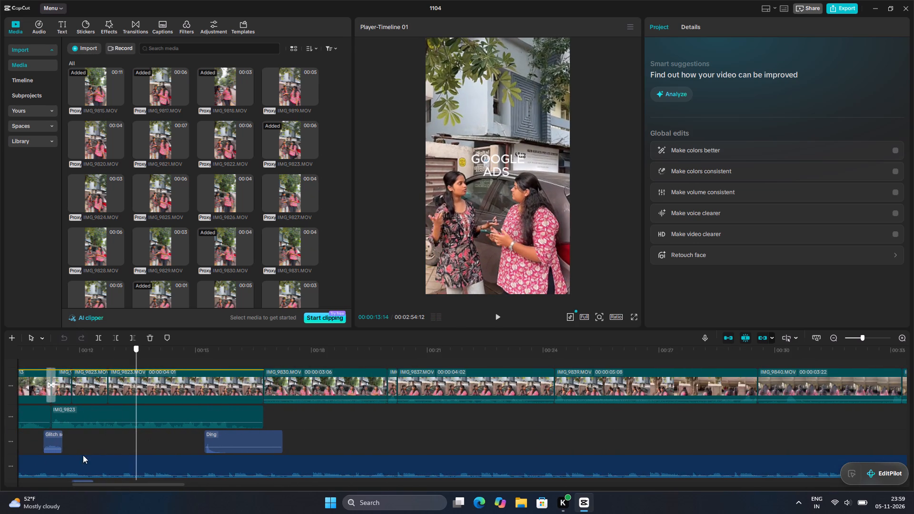
drag(83, 455, 0, 455)
key(space)
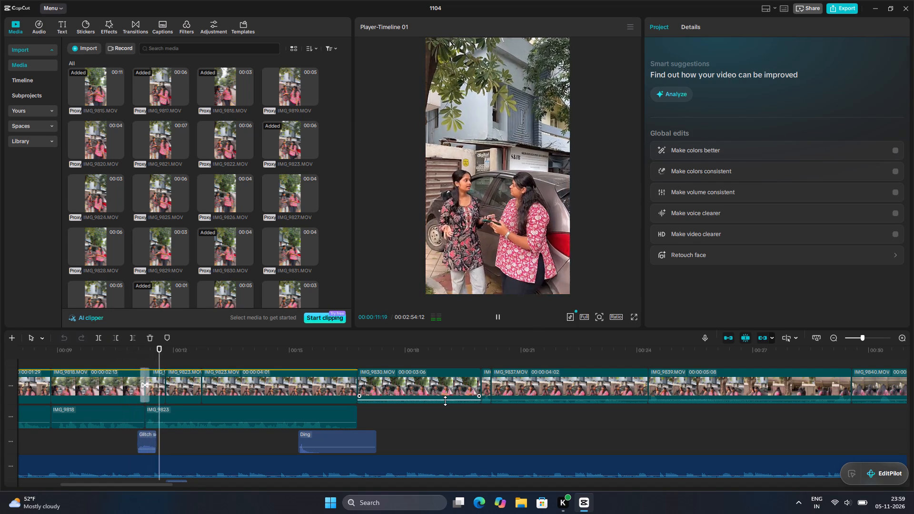
key(space)
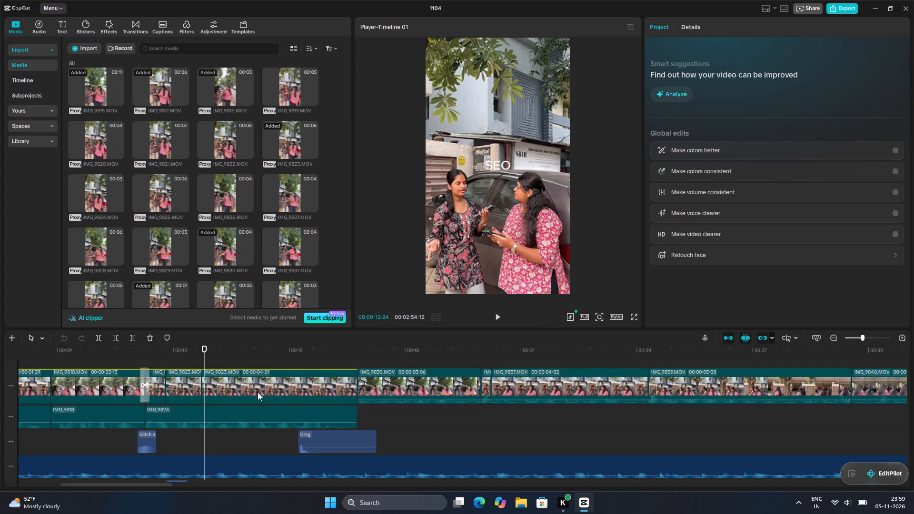
scroll(392, 420, down, 3)
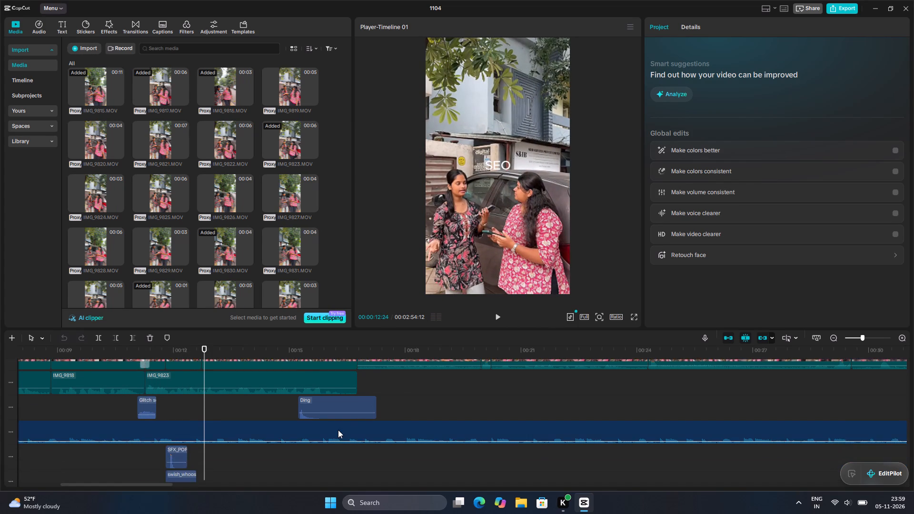
scroll(329, 429, up, 8)
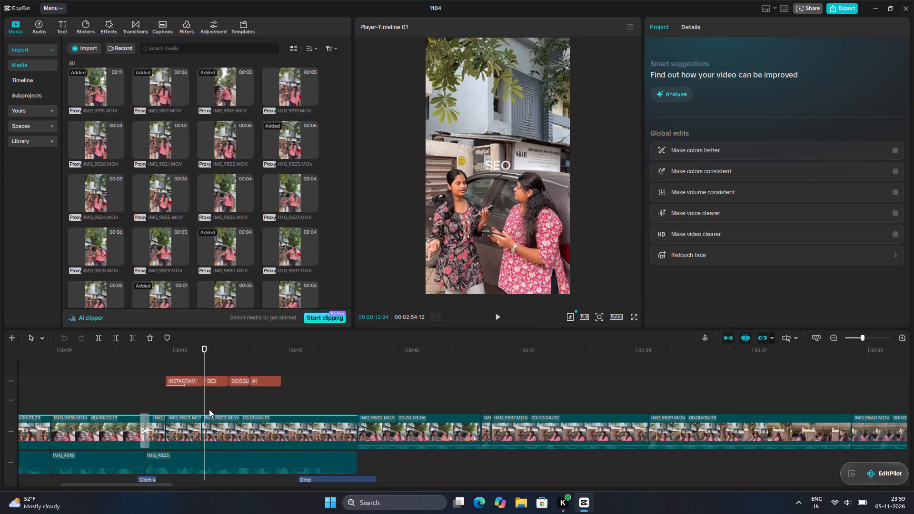
key(space)
key(space)
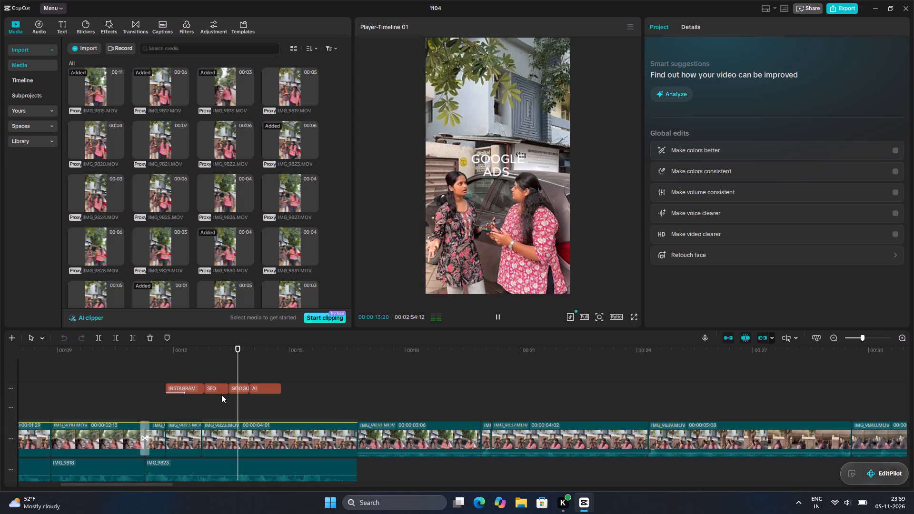
Select the SEO caption at its start and change its font from System to a bolder typeface.
drag(240, 371, 210, 376)
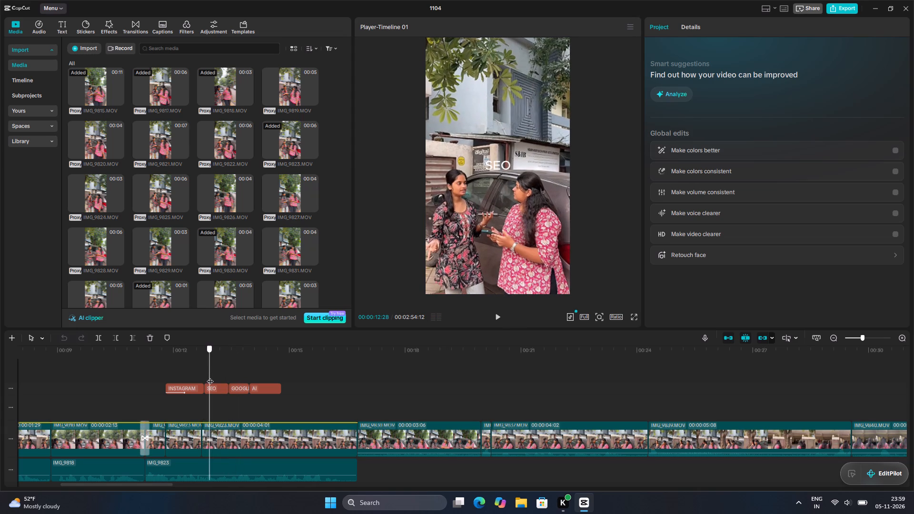
drag(210, 376, 203, 378)
click(203, 378)
click(209, 386)
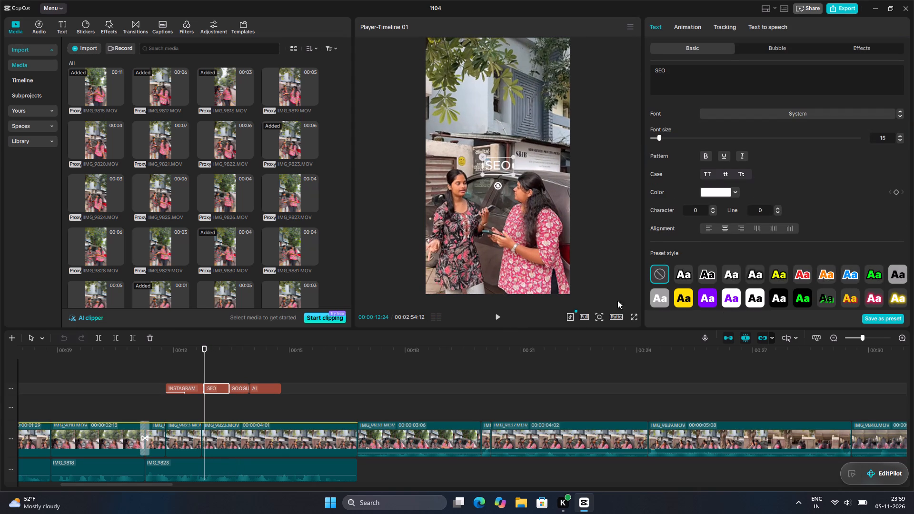
scroll(713, 171, down, 3)
scroll(828, 184, down, 4)
scroll(815, 181, up, 7)
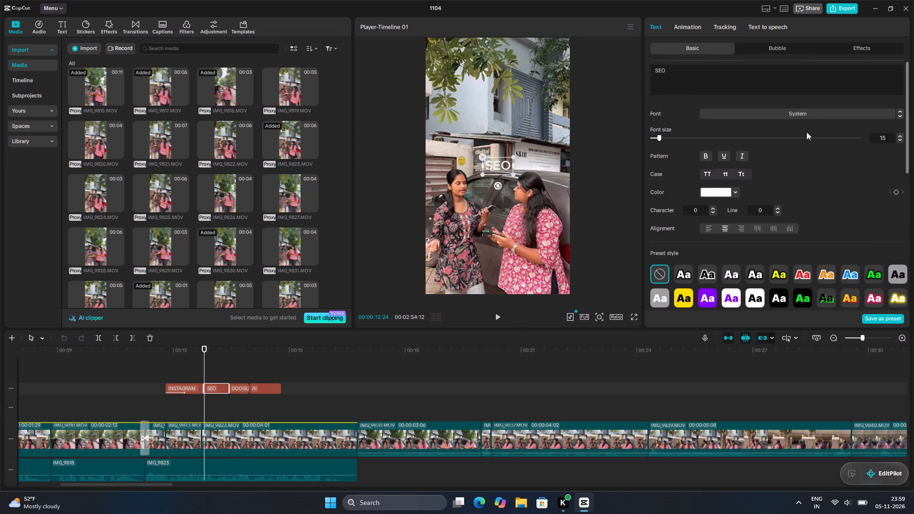
click(804, 115)
scroll(803, 167, down, 6)
scroll(804, 175, up, 1)
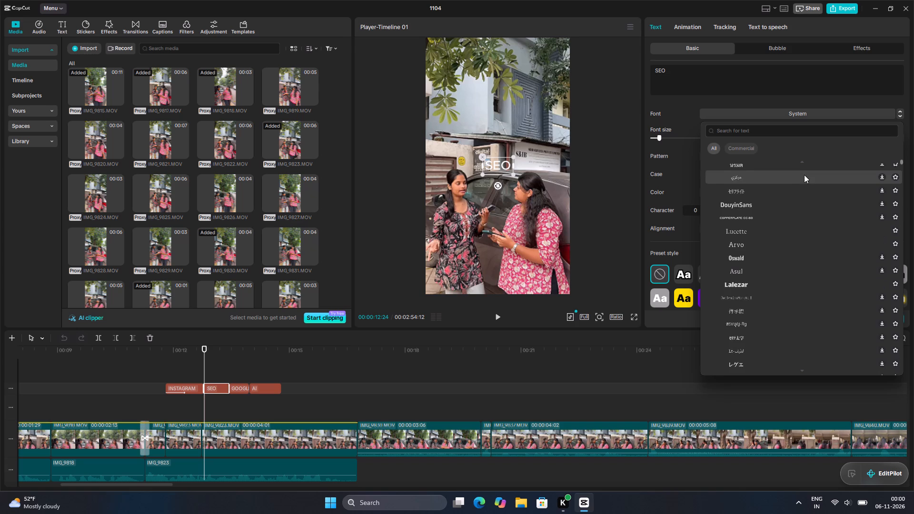
click(770, 167)
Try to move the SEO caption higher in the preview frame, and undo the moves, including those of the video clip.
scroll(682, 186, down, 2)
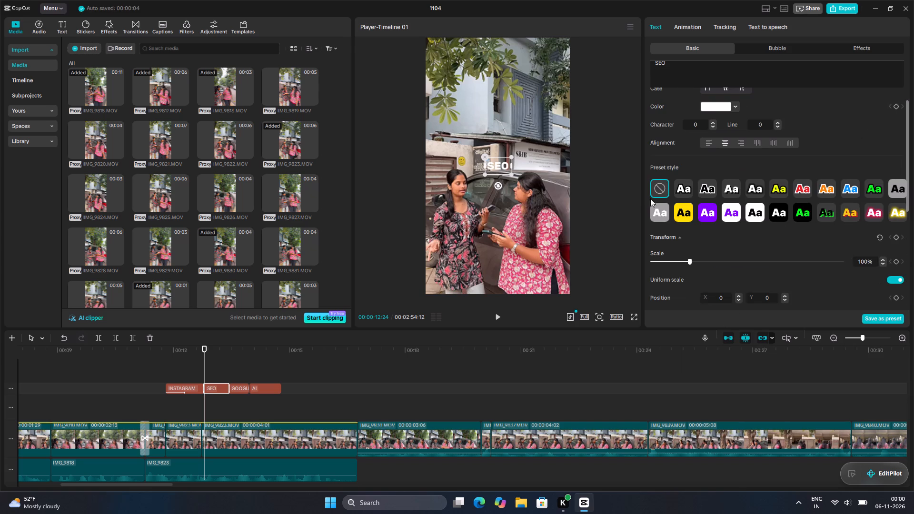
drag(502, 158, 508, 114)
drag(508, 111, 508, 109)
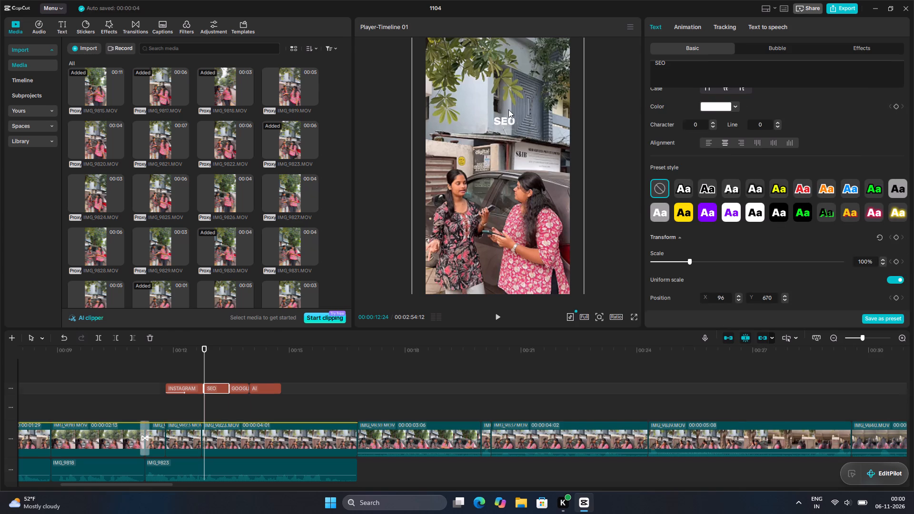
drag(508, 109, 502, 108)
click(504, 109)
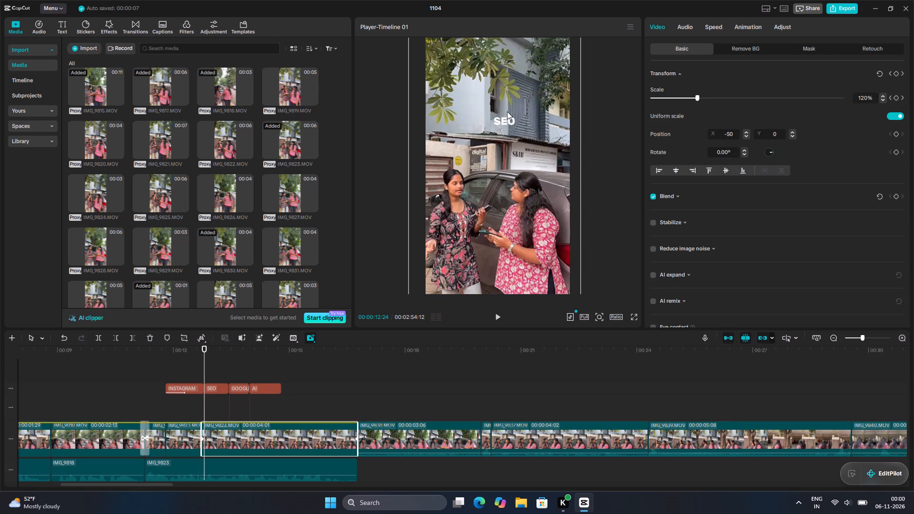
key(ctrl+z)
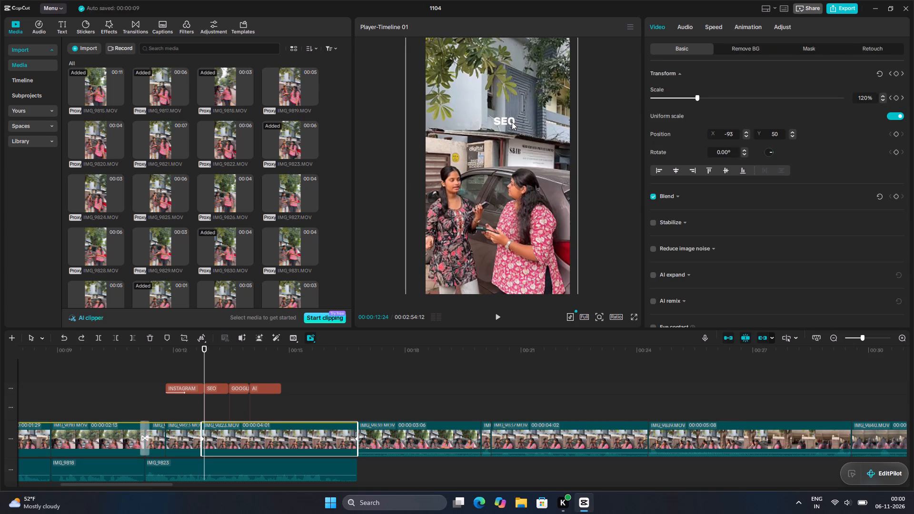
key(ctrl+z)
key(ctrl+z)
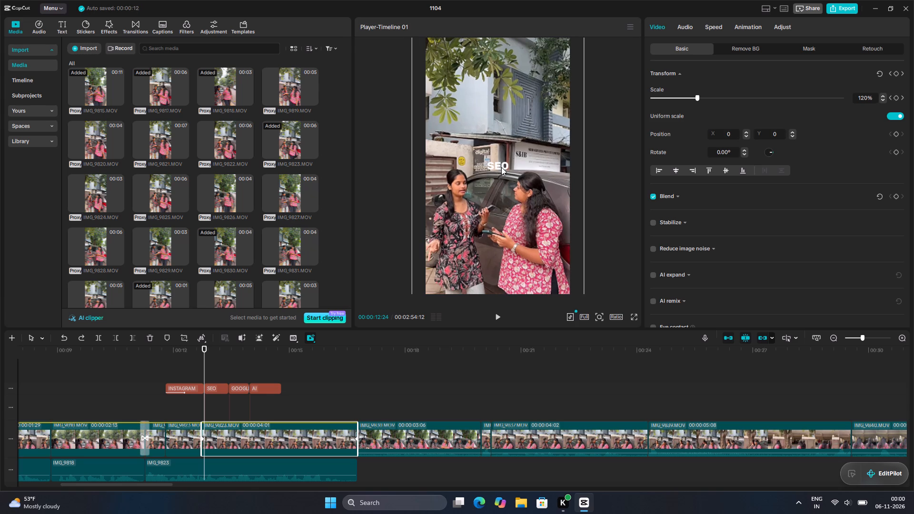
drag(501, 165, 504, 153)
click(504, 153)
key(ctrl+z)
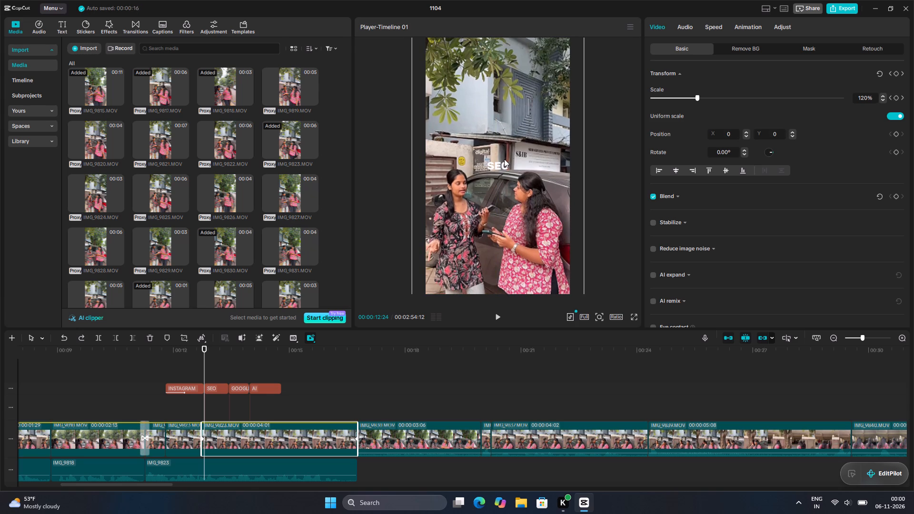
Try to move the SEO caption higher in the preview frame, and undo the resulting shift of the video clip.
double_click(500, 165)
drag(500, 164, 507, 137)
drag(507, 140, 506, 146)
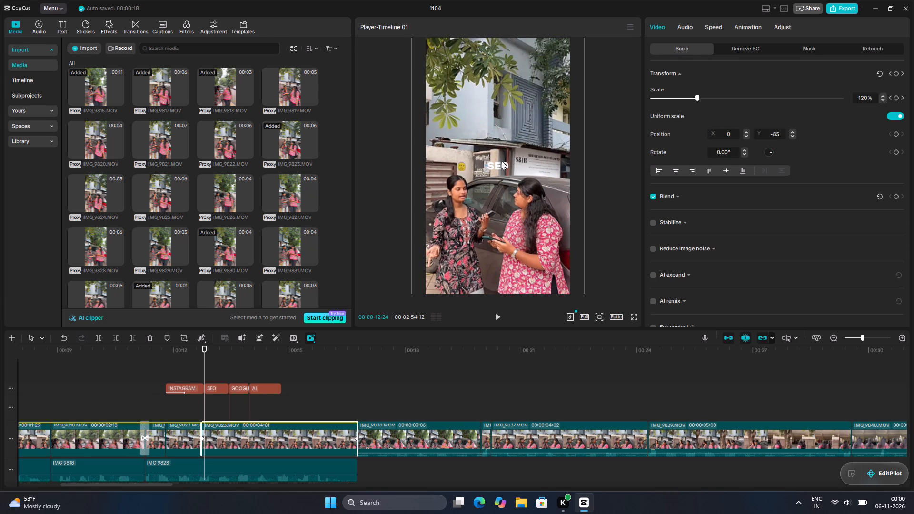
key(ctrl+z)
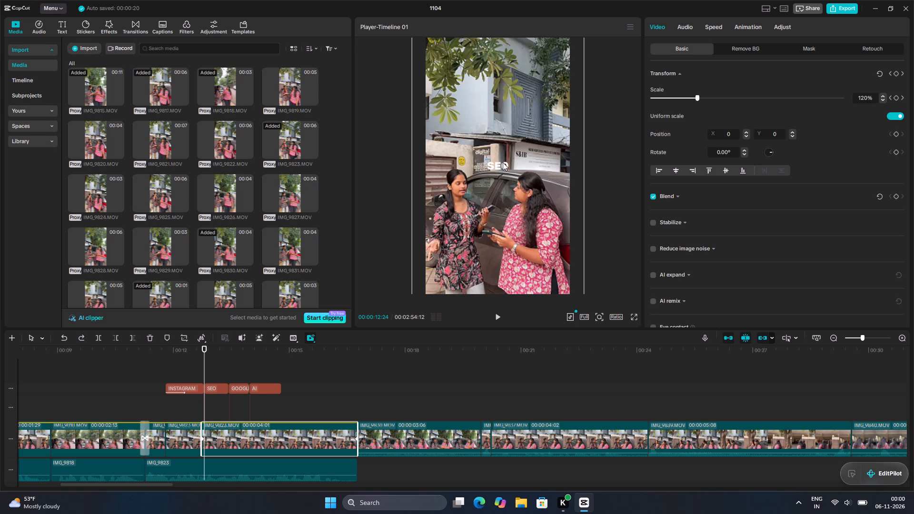
Replay the section from the SEO caption through the following clip and examine the captions against the footage.
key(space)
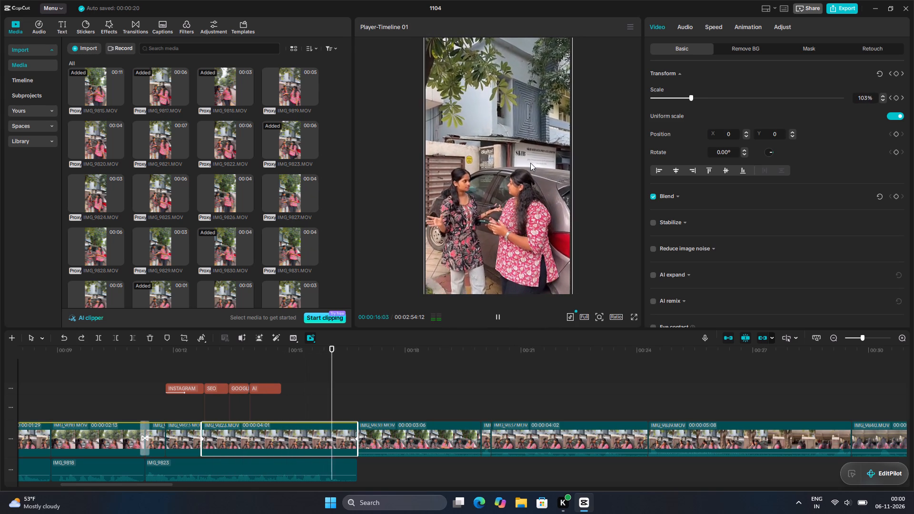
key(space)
scroll(519, 178, down, 1)
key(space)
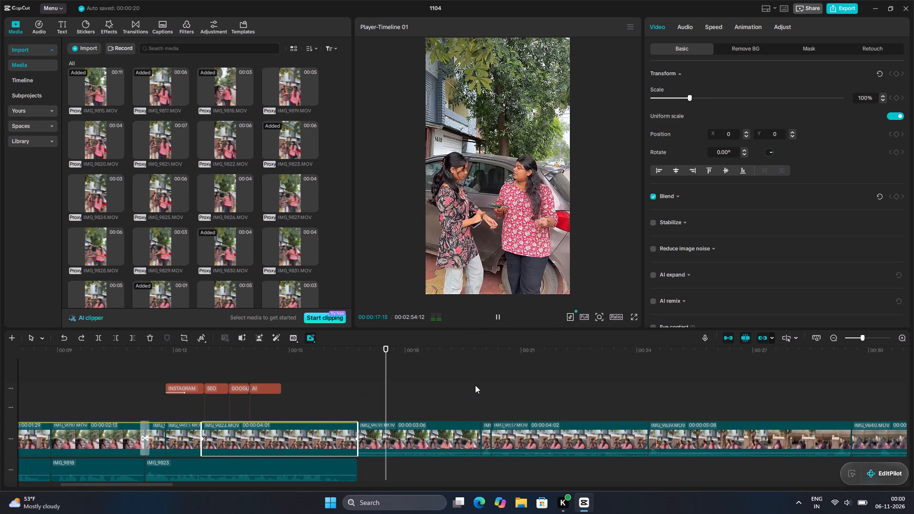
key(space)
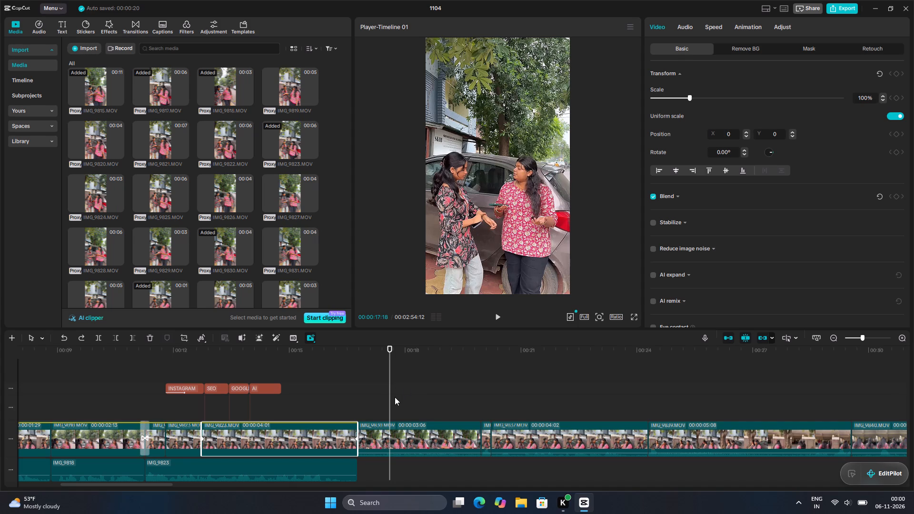
drag(390, 393, 207, 417)
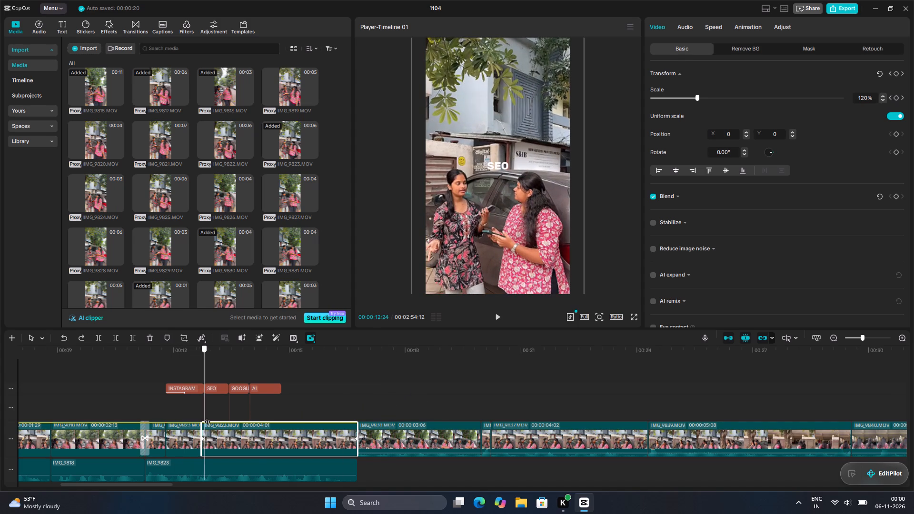
drag(207, 417, 199, 417)
click(199, 417)
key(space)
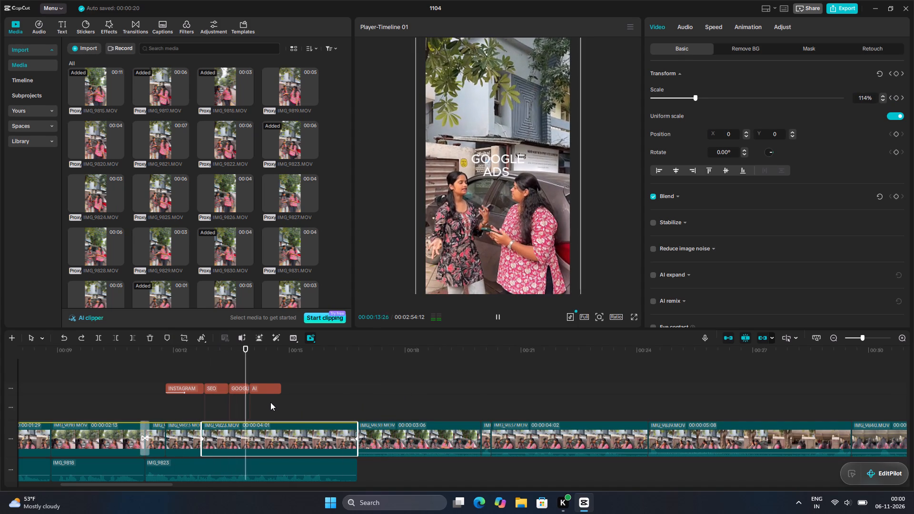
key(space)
drag(247, 400, 203, 409)
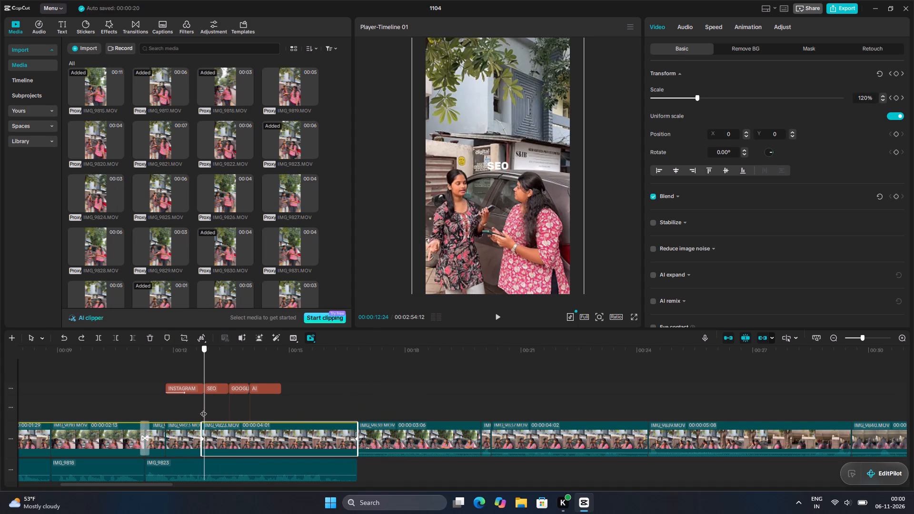
drag(203, 409, 200, 408)
click(200, 408)
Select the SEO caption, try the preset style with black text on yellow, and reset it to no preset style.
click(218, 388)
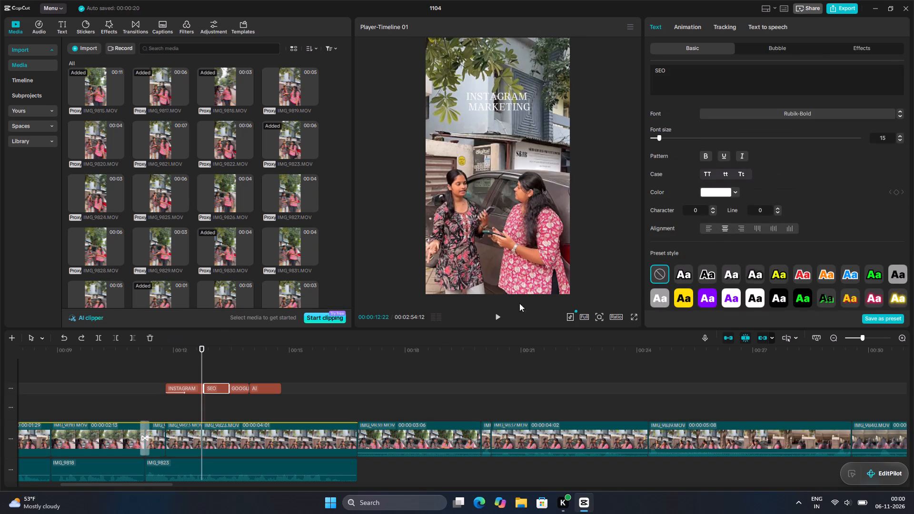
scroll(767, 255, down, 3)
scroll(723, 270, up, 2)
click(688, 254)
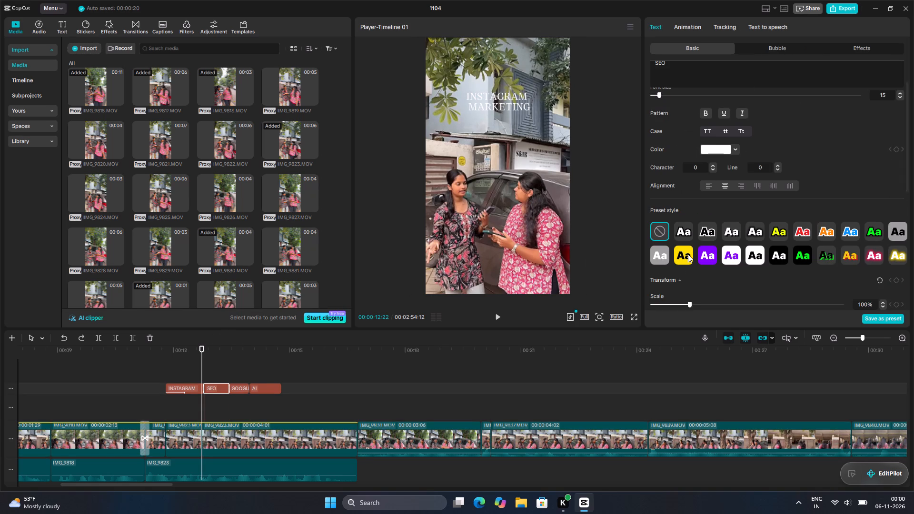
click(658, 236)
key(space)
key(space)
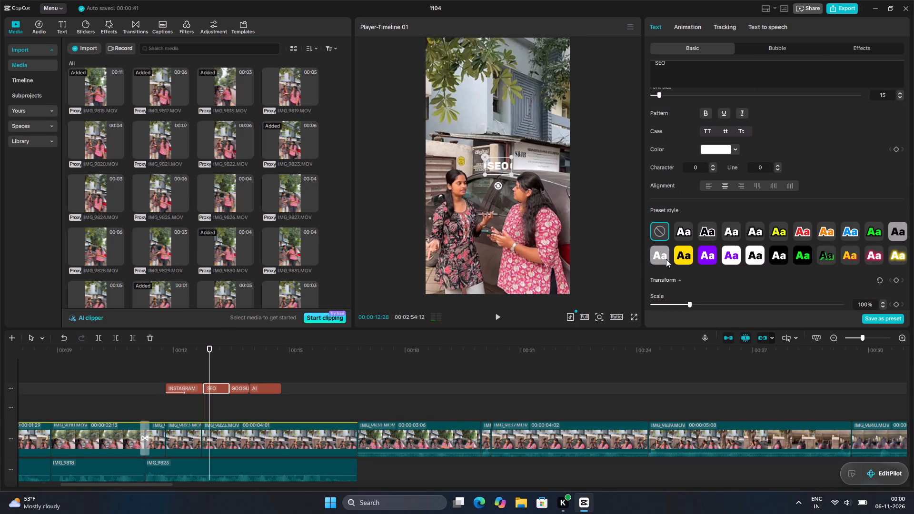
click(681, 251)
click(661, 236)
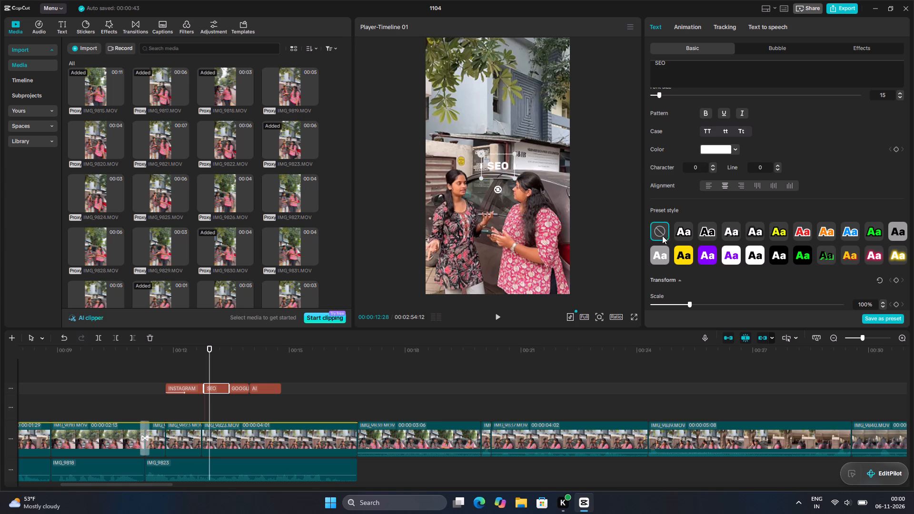
Open the text colour choices for the SEO caption.
click(719, 148)
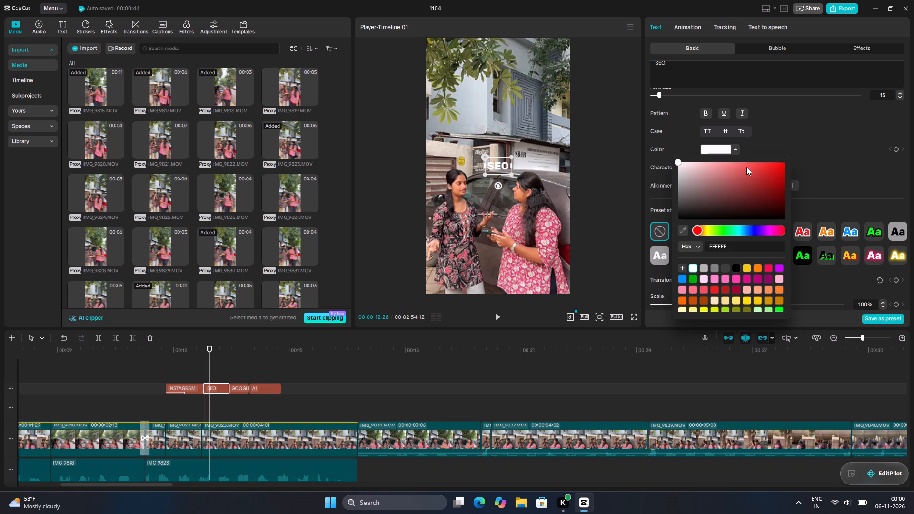
Set the SEO caption's text colour to yellow, F6C90F.
click(759, 303)
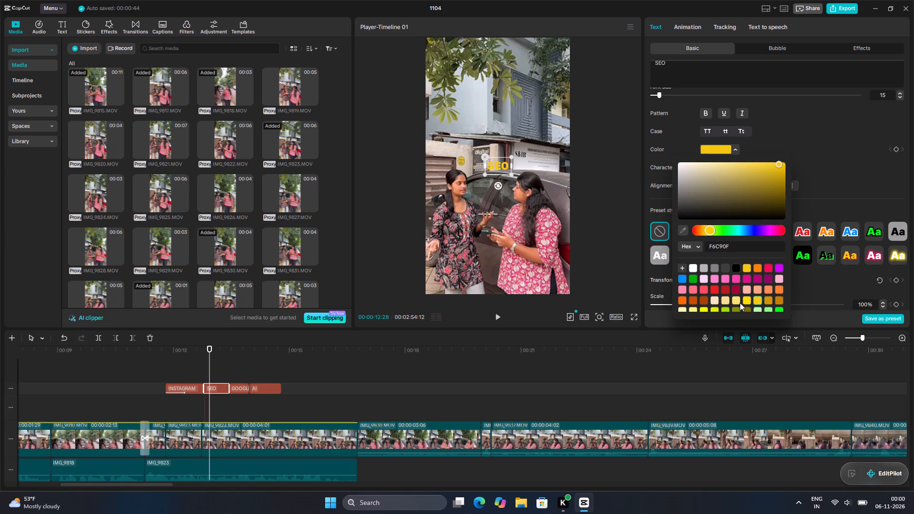
Move the SEO caption up above the speakers' heads, to about X -103, Y 641.
drag(500, 163, 507, 125)
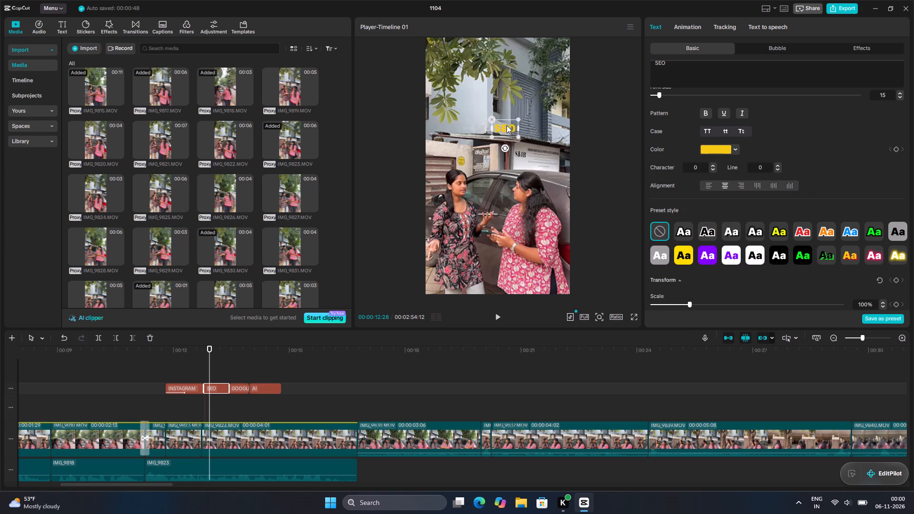
drag(507, 125, 503, 124)
drag(502, 124, 489, 120)
double_click(489, 120)
click(493, 120)
drag(493, 120, 503, 121)
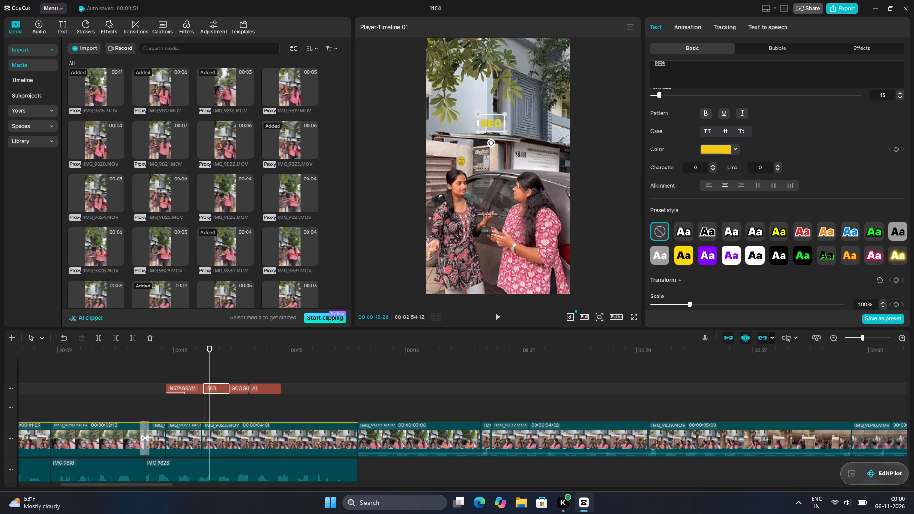
drag(503, 121, 503, 122)
Add a black stroke to the SEO caption and reduce its thickness to a thin outline.
scroll(698, 187, down, 1)
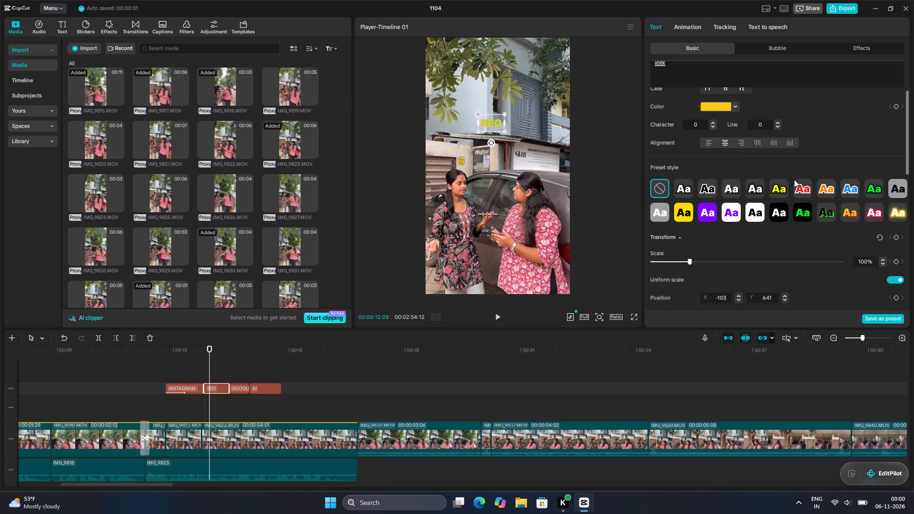
scroll(785, 186, down, 6)
click(654, 157)
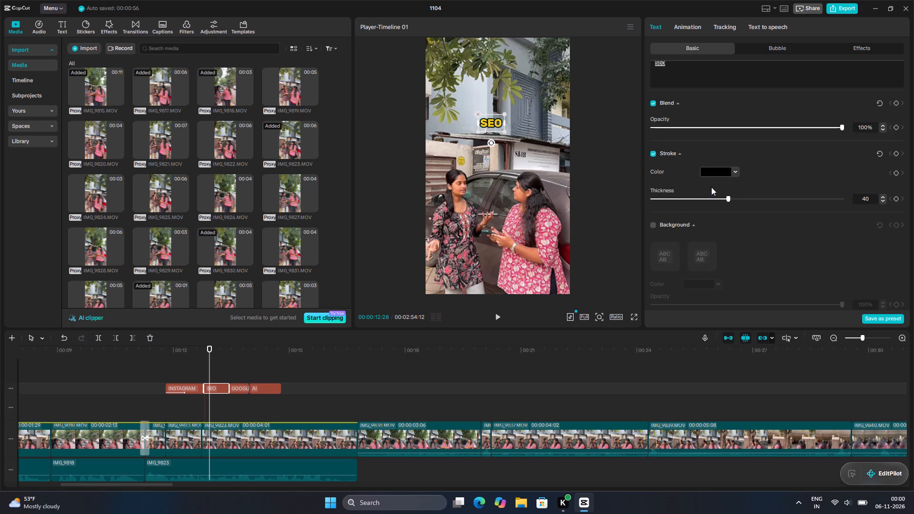
drag(729, 196, 678, 205)
click(678, 205)
click(582, 177)
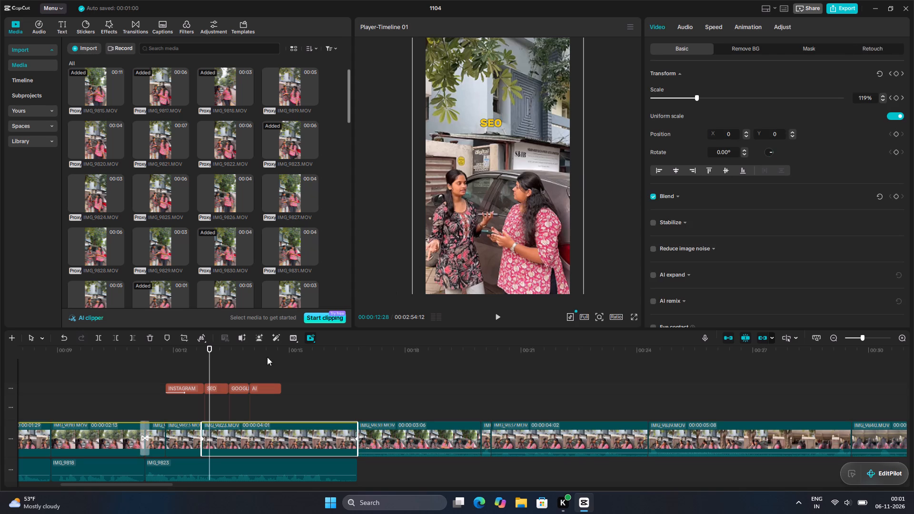
Play back the keyword captions from SEO through AI TOOLS to review their look.
drag(211, 367, 201, 369)
click(201, 369)
drag(201, 369, 205, 369)
click(205, 369)
key(space)
key(space)
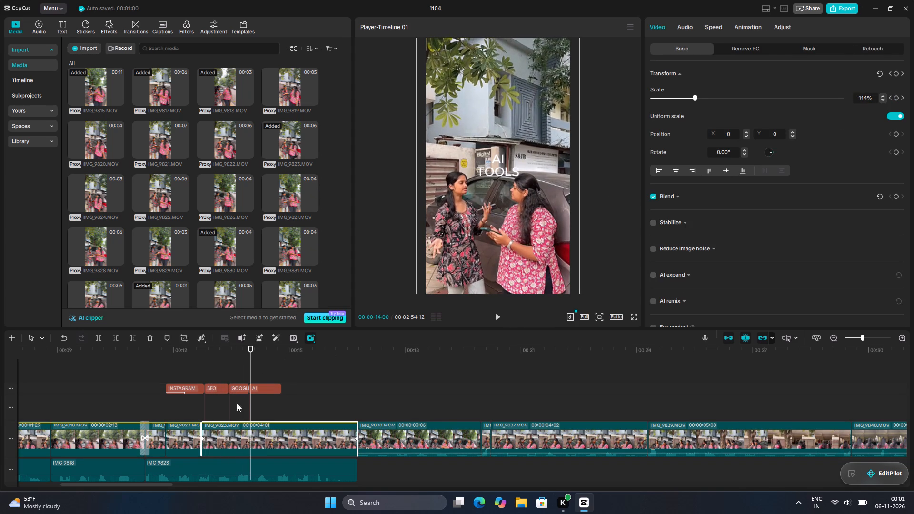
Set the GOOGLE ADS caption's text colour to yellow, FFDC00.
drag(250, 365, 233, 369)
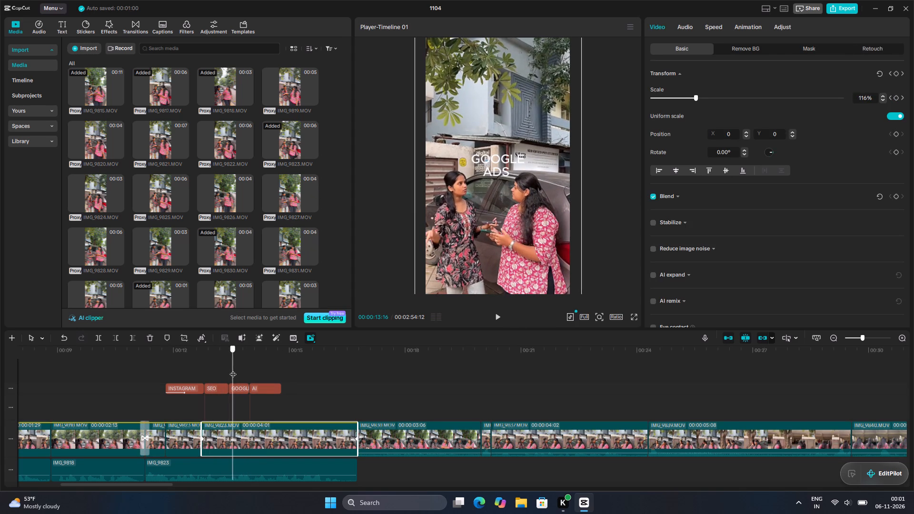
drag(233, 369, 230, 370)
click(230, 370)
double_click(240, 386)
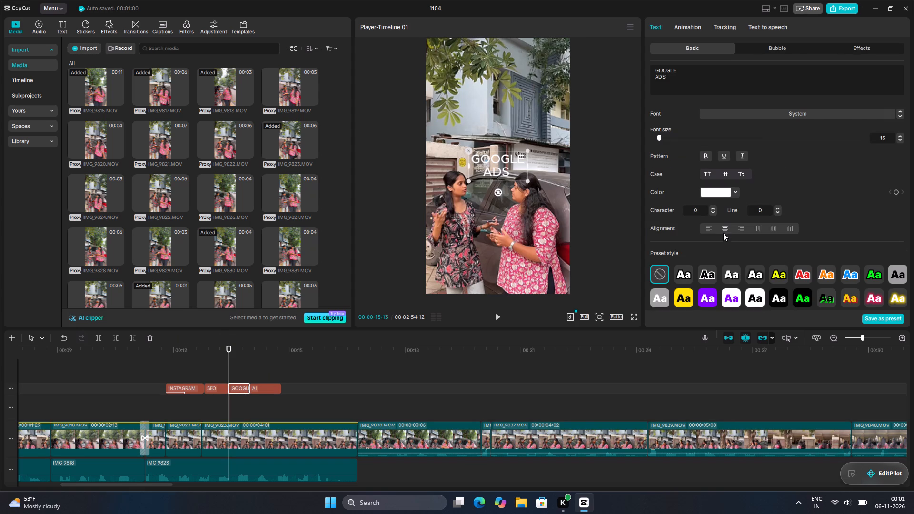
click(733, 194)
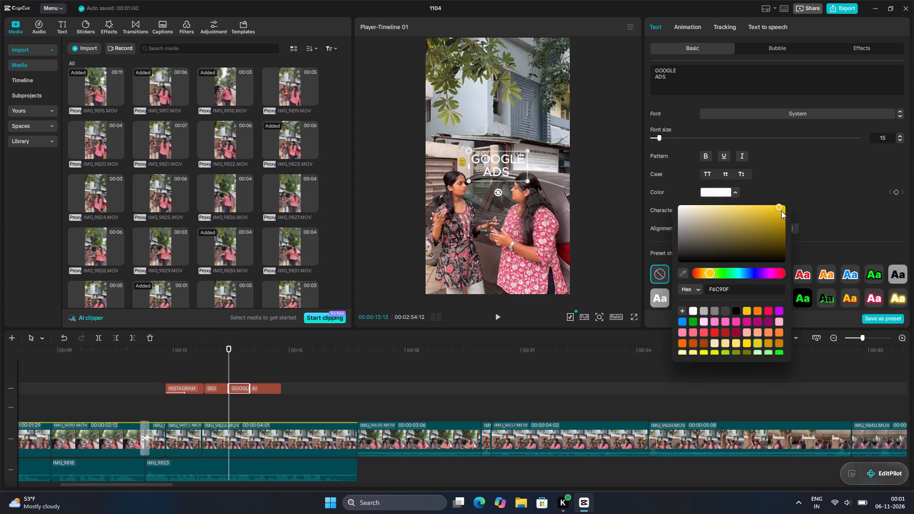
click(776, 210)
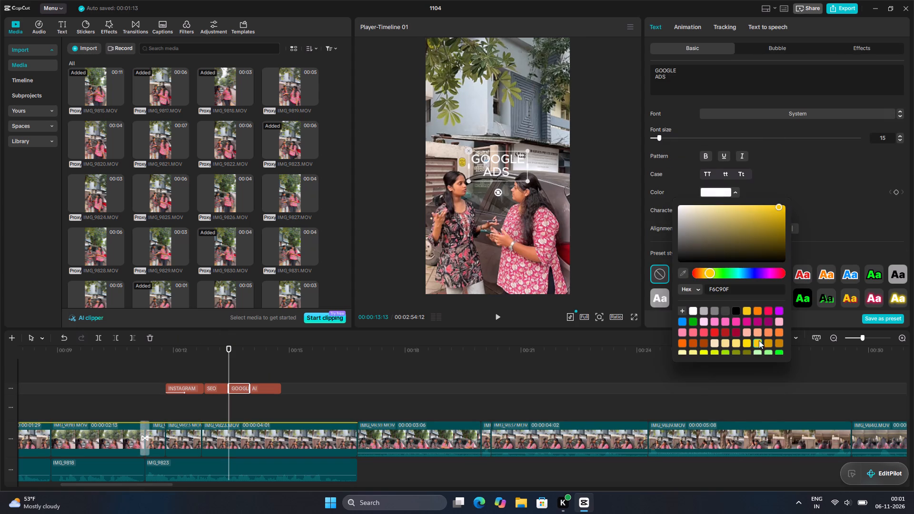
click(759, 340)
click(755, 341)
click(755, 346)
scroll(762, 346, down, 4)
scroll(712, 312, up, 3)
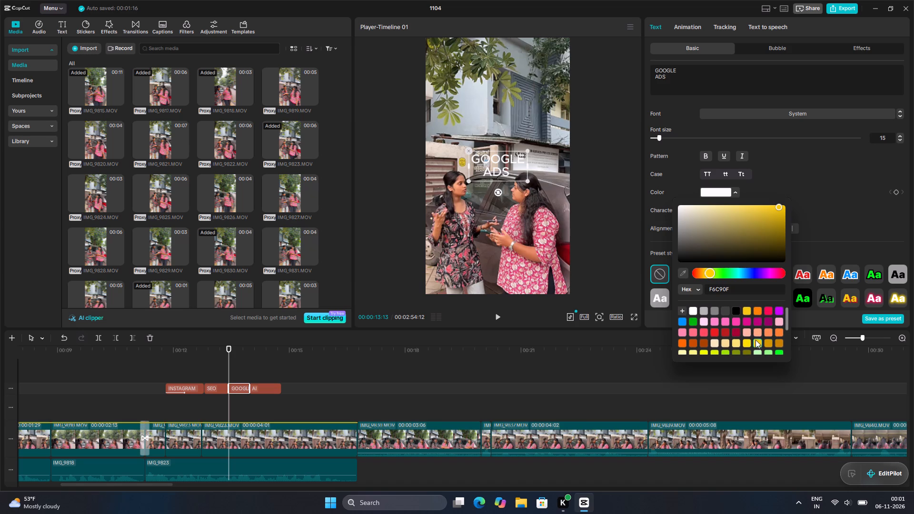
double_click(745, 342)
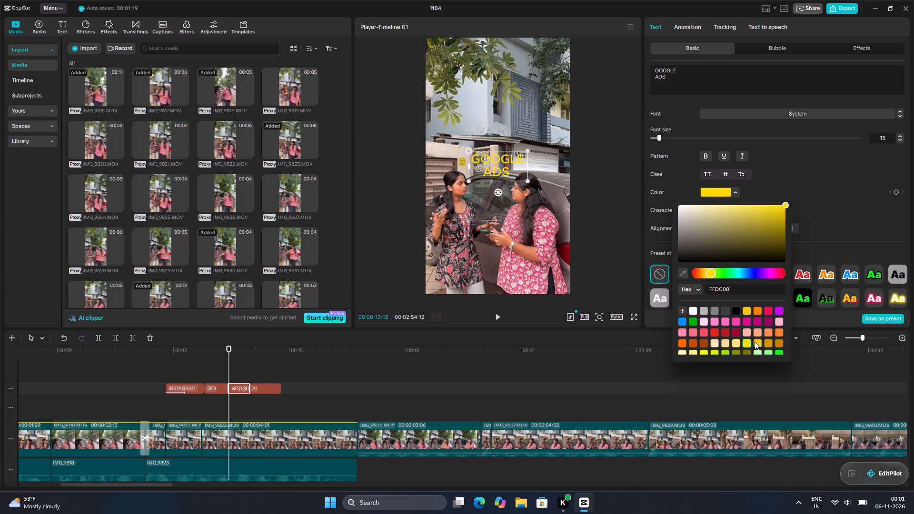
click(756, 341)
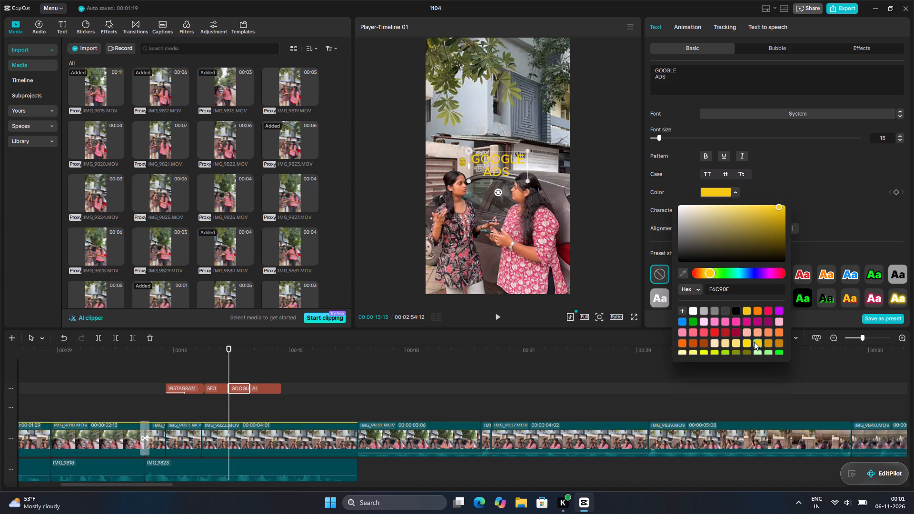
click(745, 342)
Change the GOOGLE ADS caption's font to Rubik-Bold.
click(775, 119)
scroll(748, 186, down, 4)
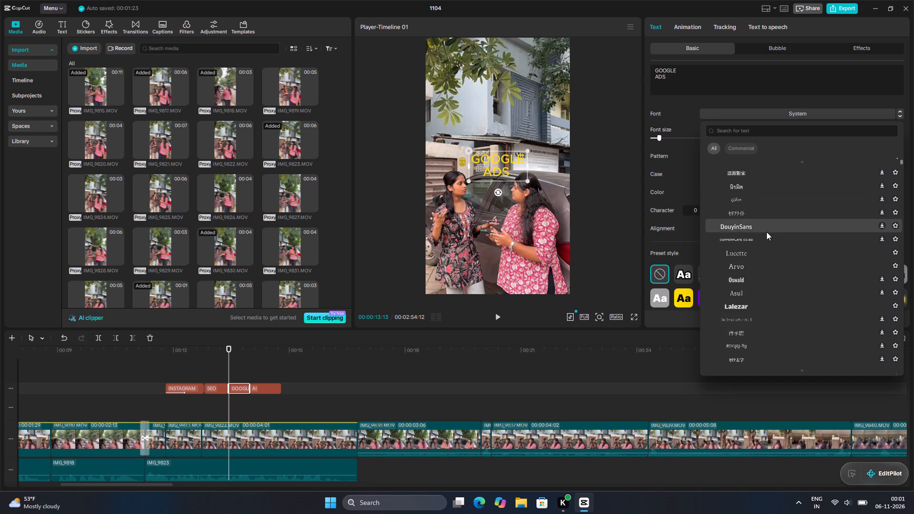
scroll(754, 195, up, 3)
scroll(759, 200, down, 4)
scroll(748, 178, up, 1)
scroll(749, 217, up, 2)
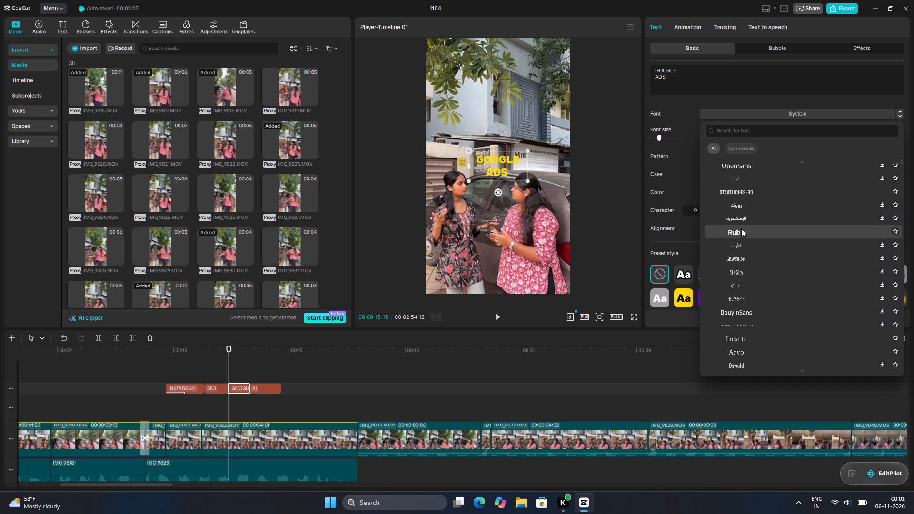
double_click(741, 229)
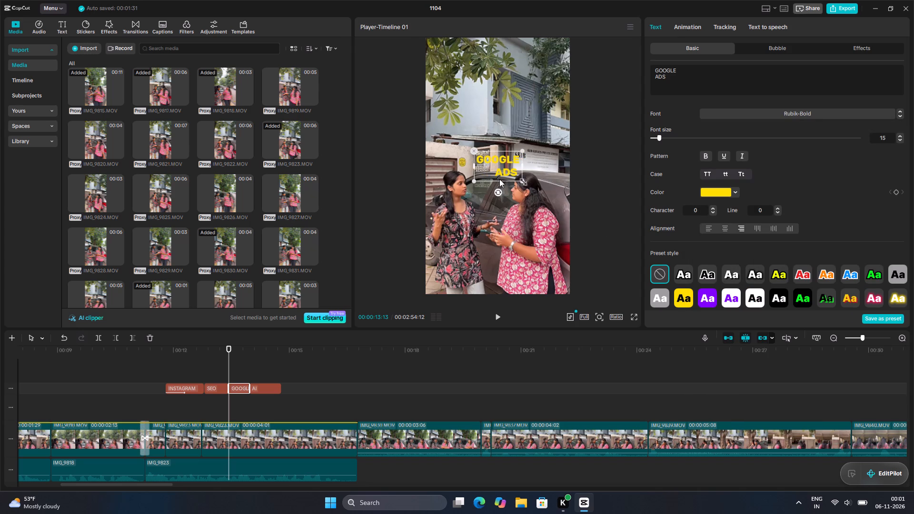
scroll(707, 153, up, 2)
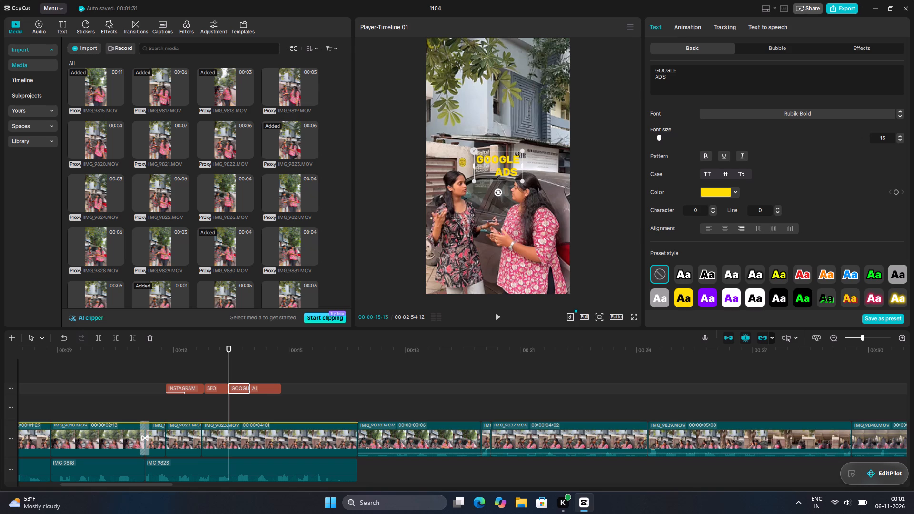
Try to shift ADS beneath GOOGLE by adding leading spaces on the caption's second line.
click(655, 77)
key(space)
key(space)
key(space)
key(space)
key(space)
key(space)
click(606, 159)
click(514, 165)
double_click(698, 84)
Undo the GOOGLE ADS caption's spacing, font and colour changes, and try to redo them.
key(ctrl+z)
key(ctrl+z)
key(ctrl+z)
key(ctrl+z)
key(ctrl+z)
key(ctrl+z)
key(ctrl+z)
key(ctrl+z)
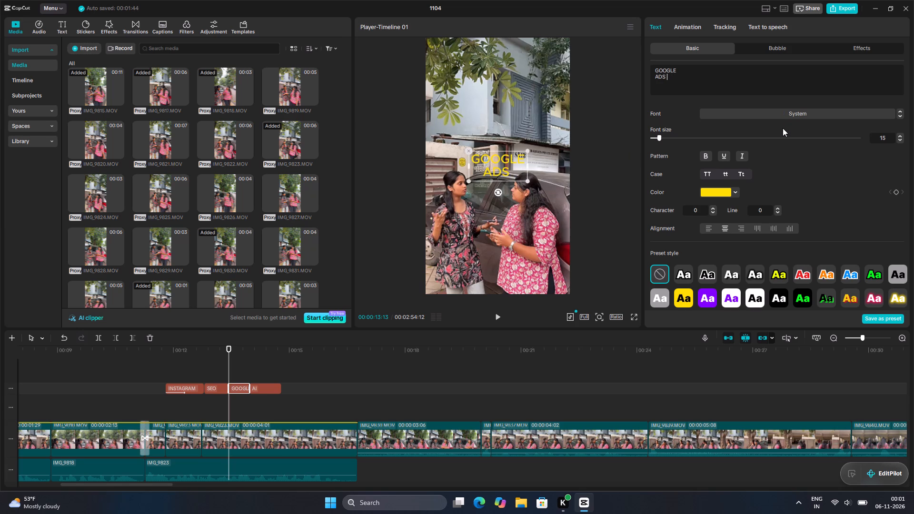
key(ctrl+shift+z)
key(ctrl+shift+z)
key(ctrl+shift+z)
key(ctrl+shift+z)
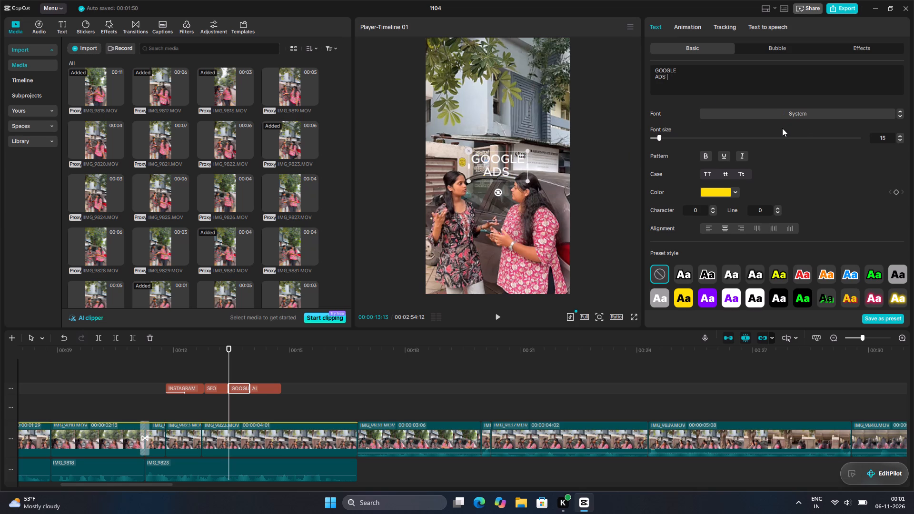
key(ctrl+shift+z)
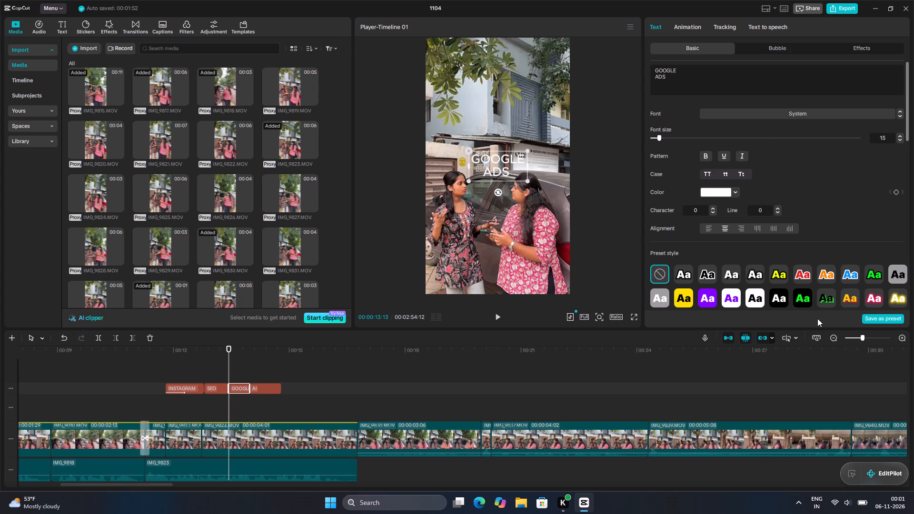
Examine the caption, video, music and sound-effect tracks around the GOOGLE ADS caption in the timeline.
scroll(705, 397, down, 7)
scroll(554, 405, up, 5)
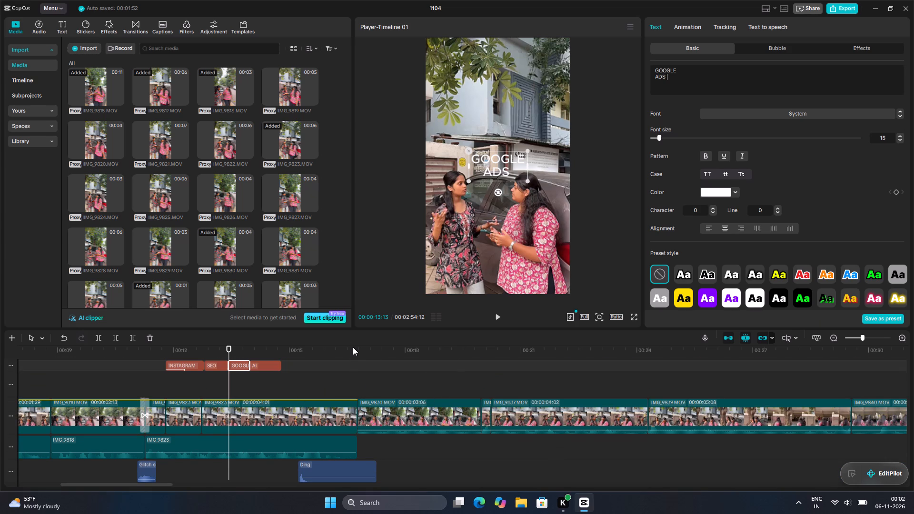
scroll(353, 347, down, 16)
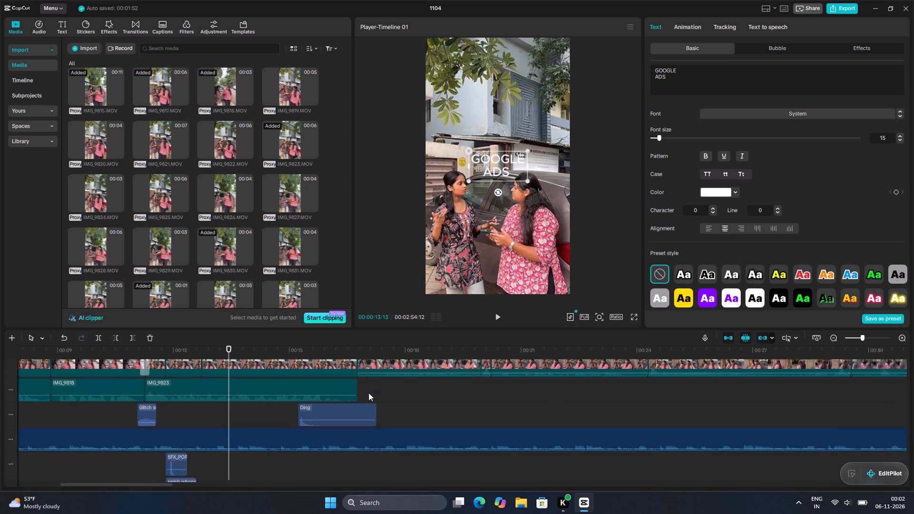
scroll(368, 393, up, 5)
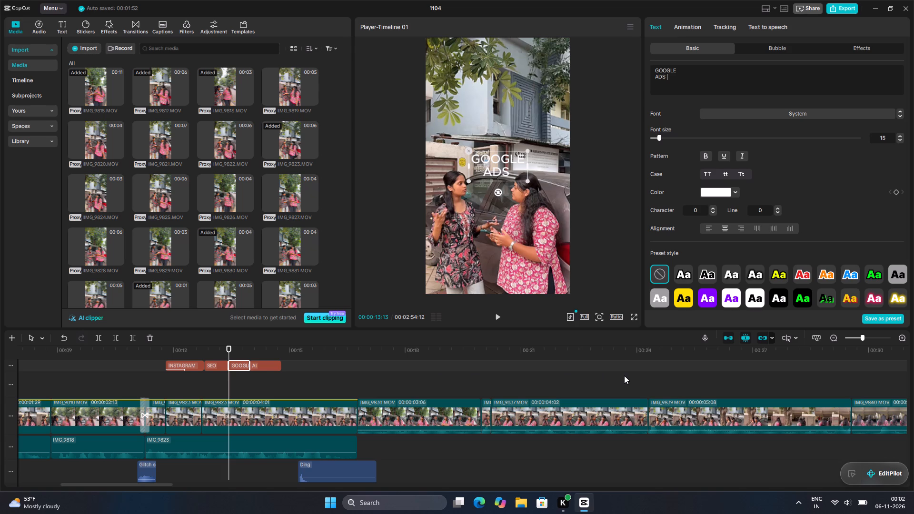
scroll(628, 375, down, 10)
scroll(640, 376, up, 1)
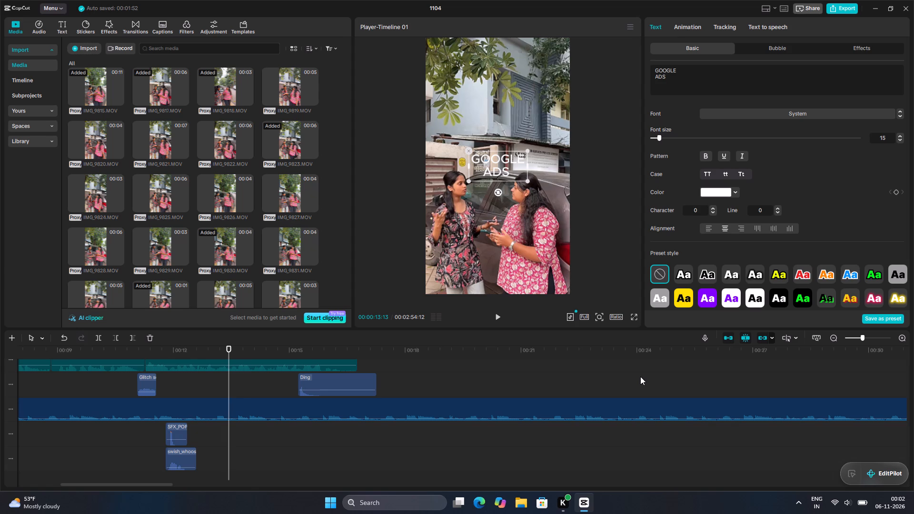
scroll(640, 376, down, 6)
scroll(640, 376, up, 5)
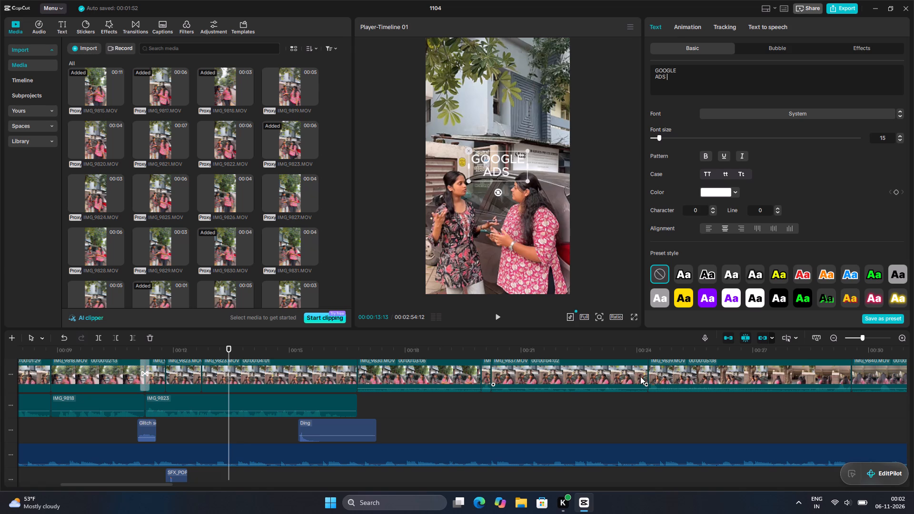
scroll(641, 376, down, 5)
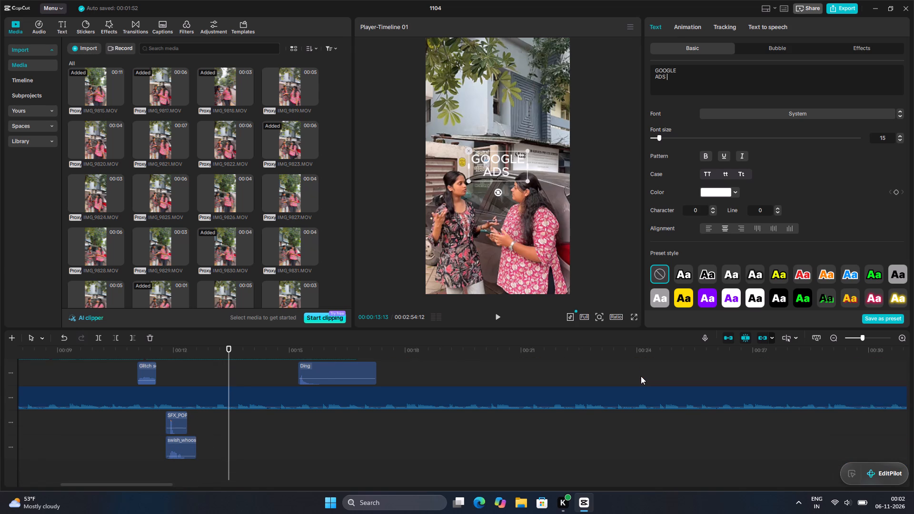
scroll(641, 376, up, 5)
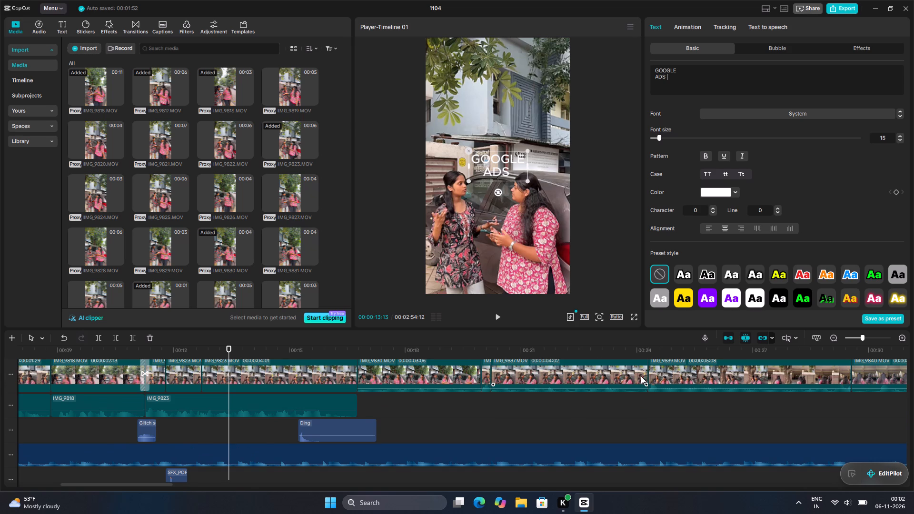
scroll(641, 376, down, 1)
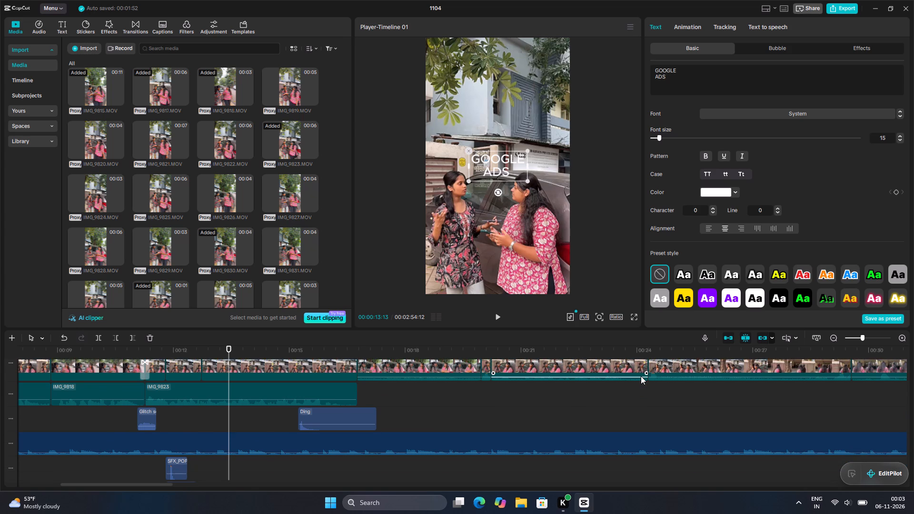
scroll(640, 377, down, 1)
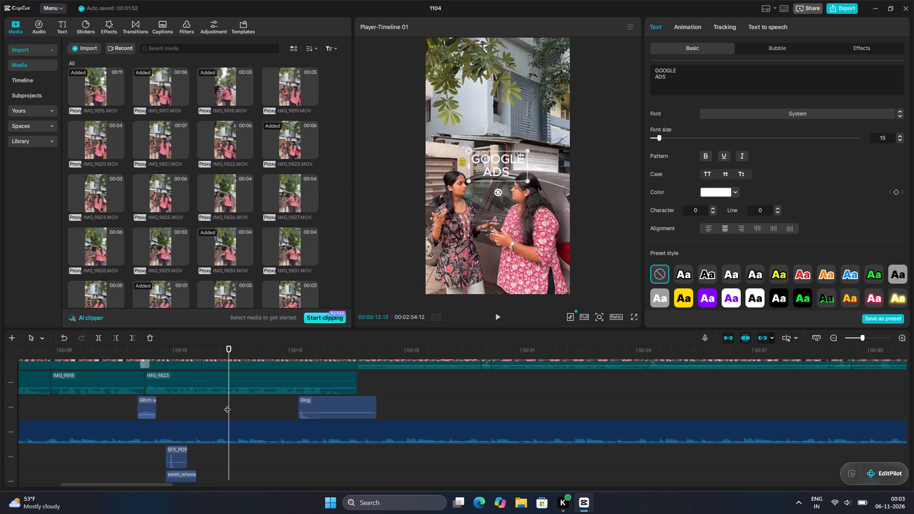
Play the video from the start through the INSTAGRAM MARKETING and SEO captions, replaying the stretch before them to check the sound.
drag(229, 403, 1, 456)
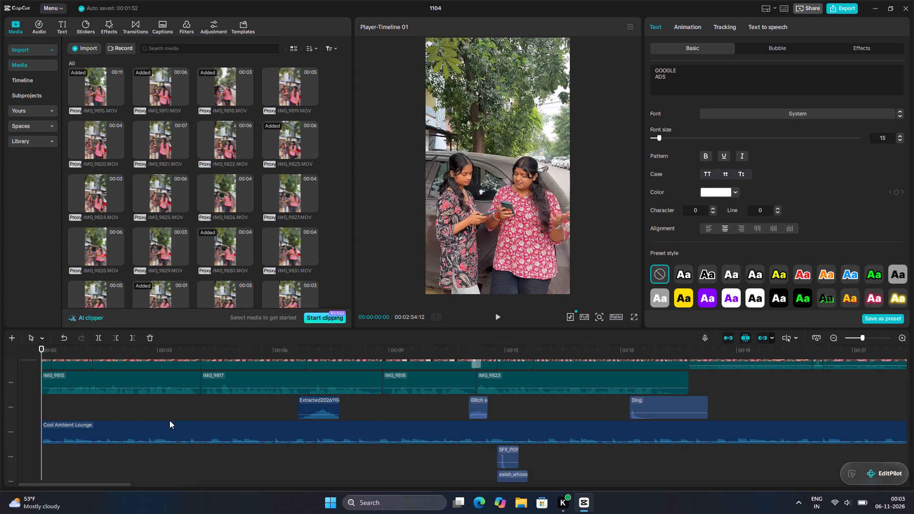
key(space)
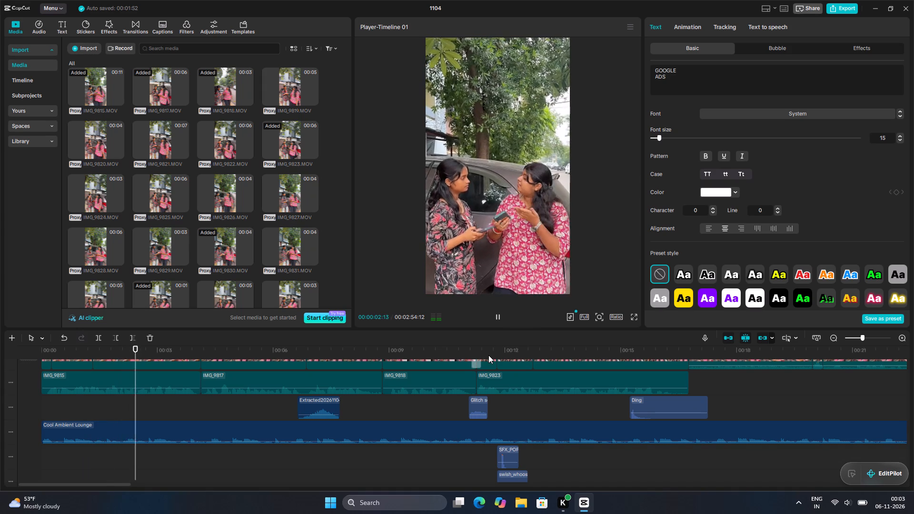
scroll(356, 389, down, 5)
scroll(346, 415, up, 10)
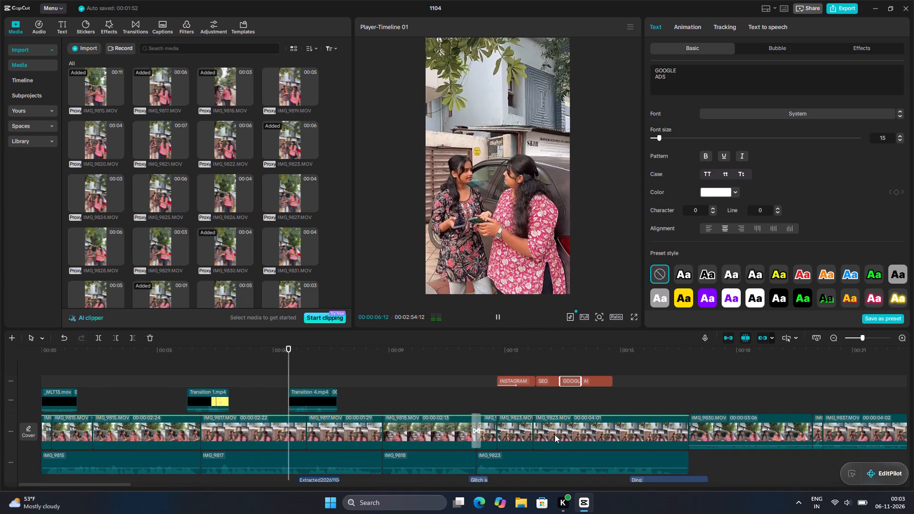
scroll(607, 406, down, 7)
scroll(558, 416, up, 7)
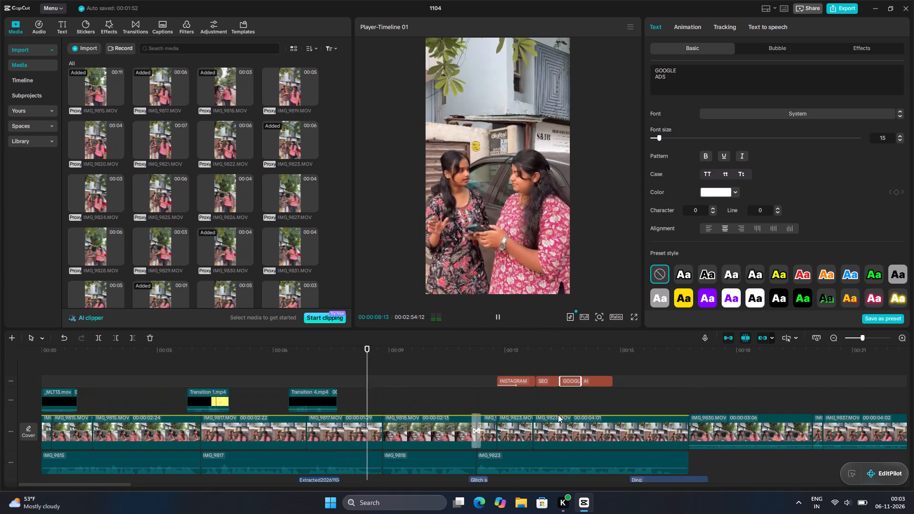
scroll(558, 415, down, 9)
scroll(572, 407, up, 4)
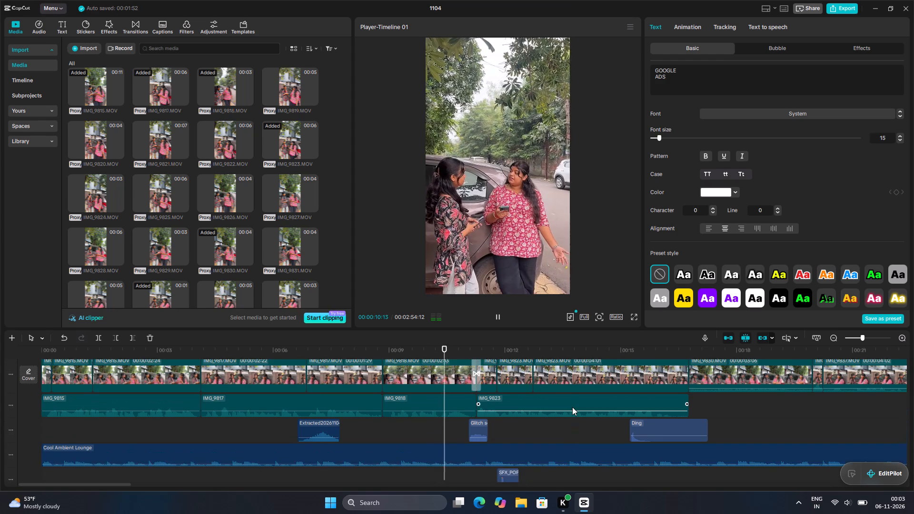
scroll(572, 407, up, 1)
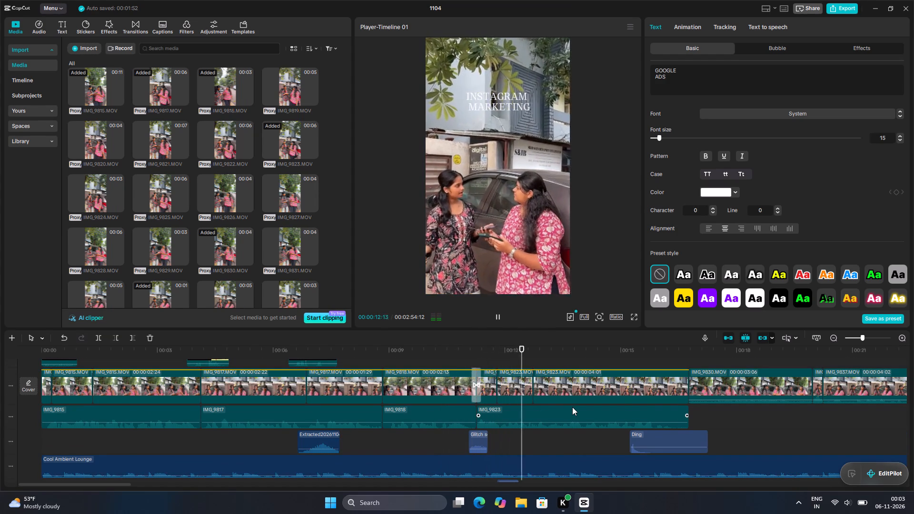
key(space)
drag(549, 436, 436, 442)
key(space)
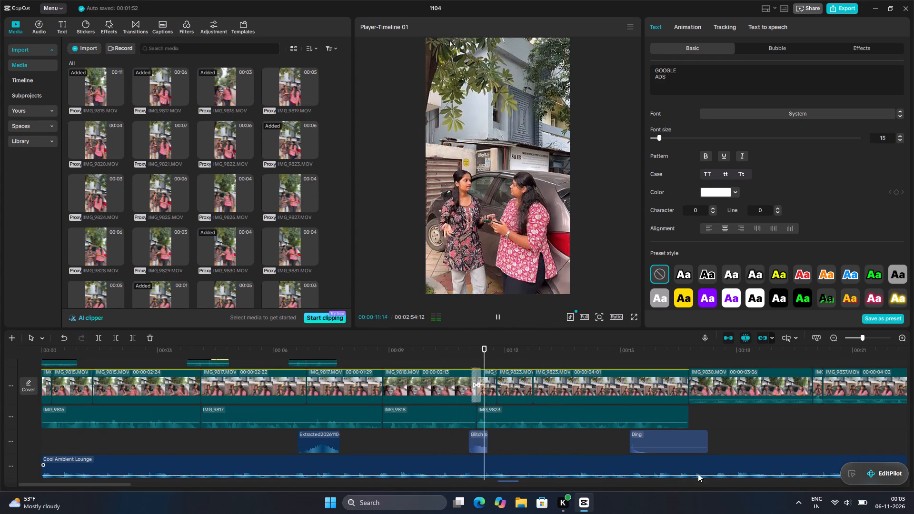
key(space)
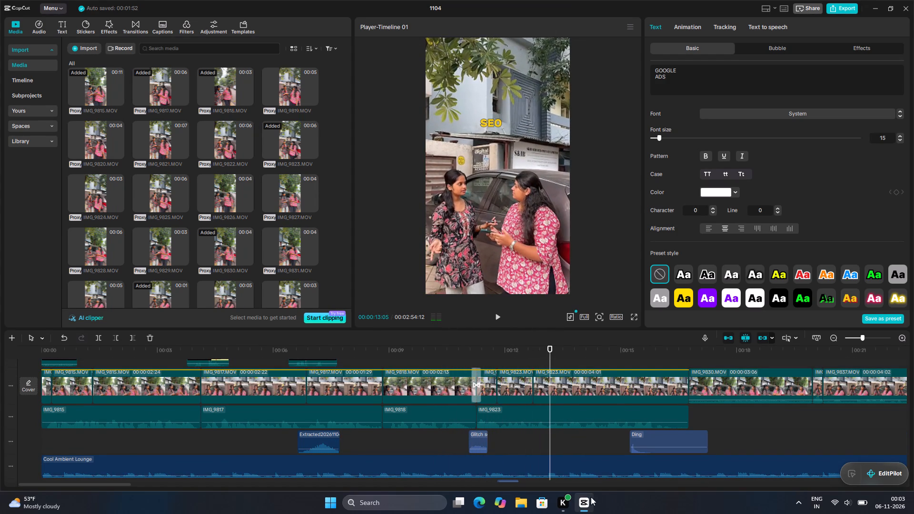
Copy the SFX_POP sound under INSTAGRAM MARKETING to 00:00:12:22, where SEO begins, on the Glitch and Ding sound track, and preview it.
drag(549, 434, 533, 437)
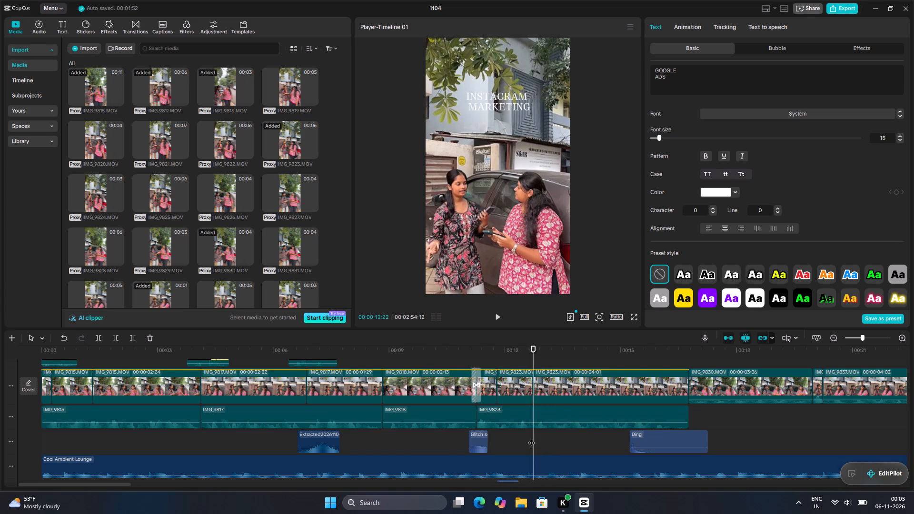
scroll(531, 438, up, 9)
scroll(534, 440, down, 6)
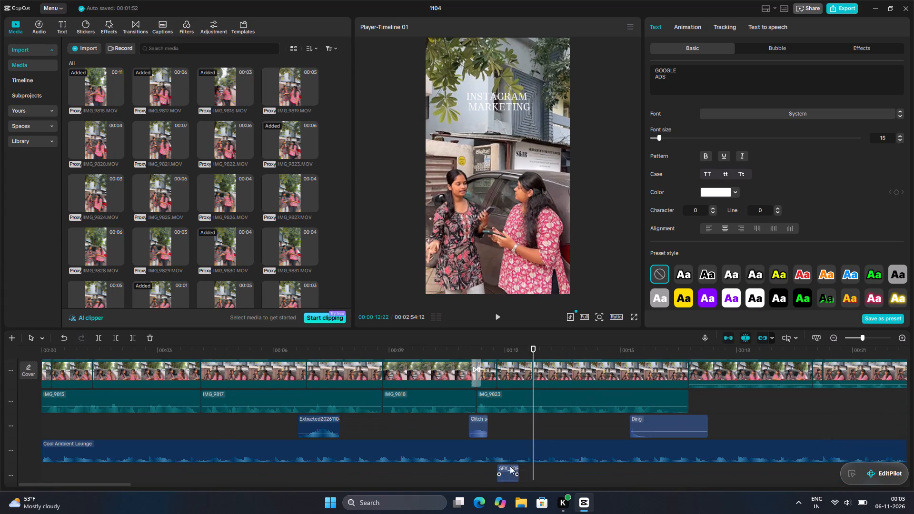
click(512, 474)
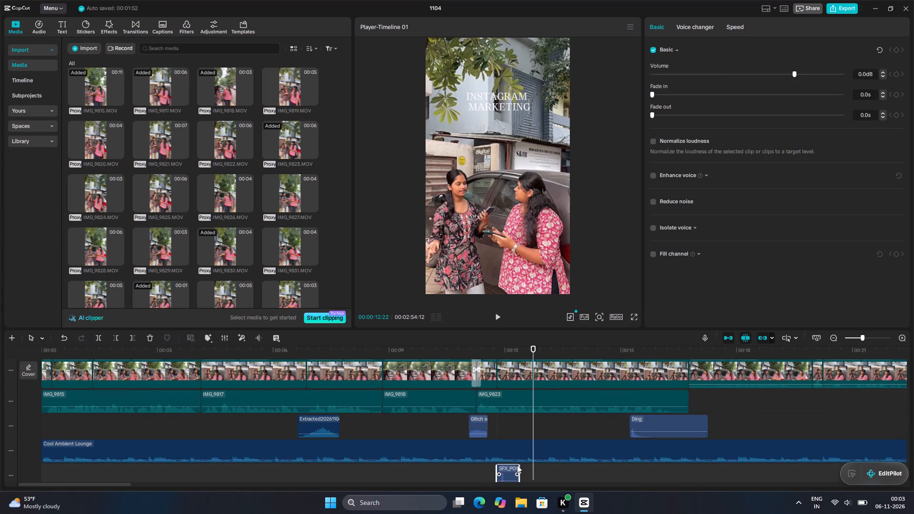
key(ctrl+c)
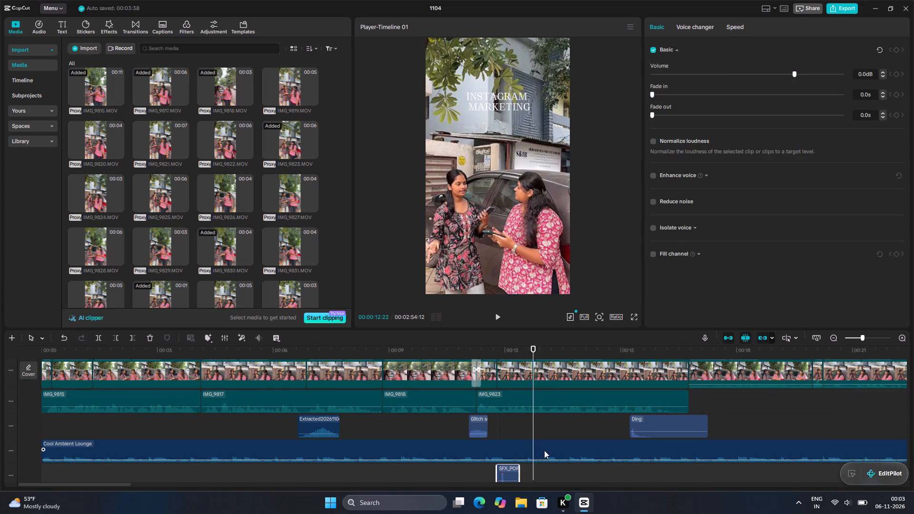
key(ctrl+v)
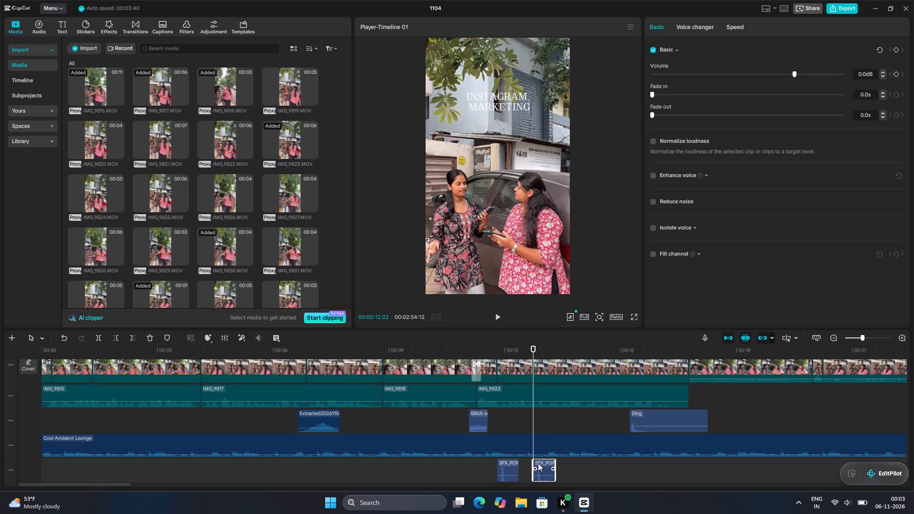
drag(539, 467, 539, 423)
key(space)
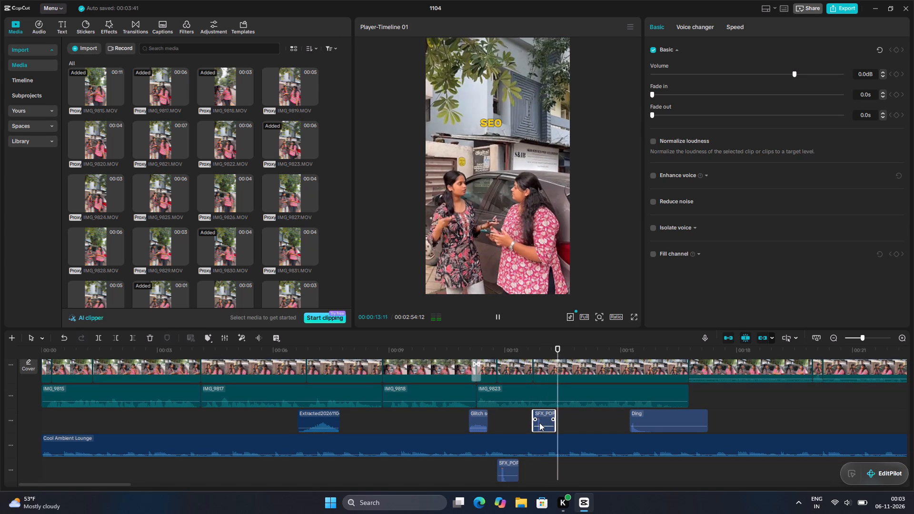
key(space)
Paste another copy of the SFX_POP sound at 00:00:13:13, where the GOOGLE ADS caption begins.
drag(566, 409, 558, 412)
scroll(544, 428, up, 4)
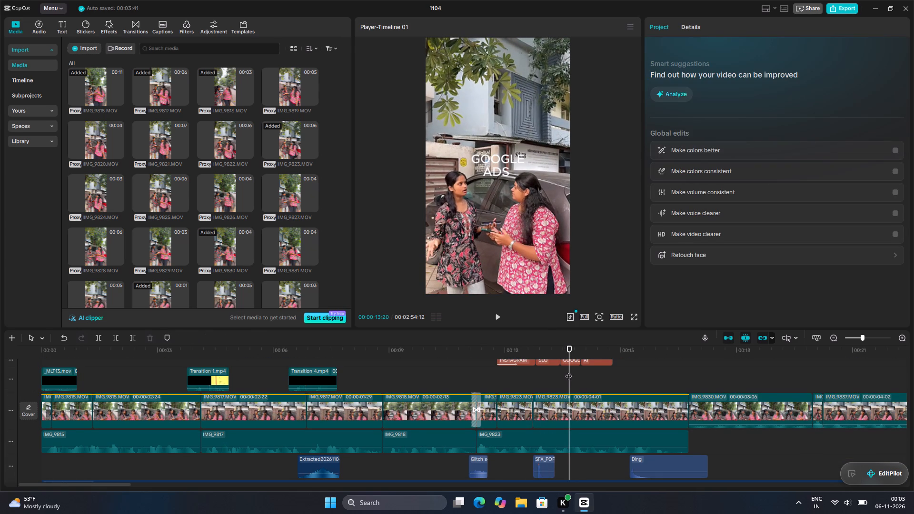
drag(568, 372, 561, 374)
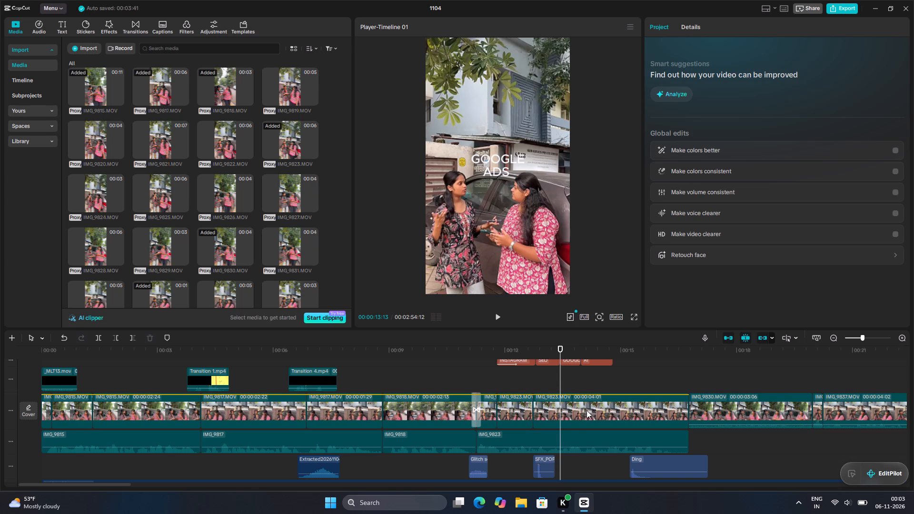
key(ctrl+v)
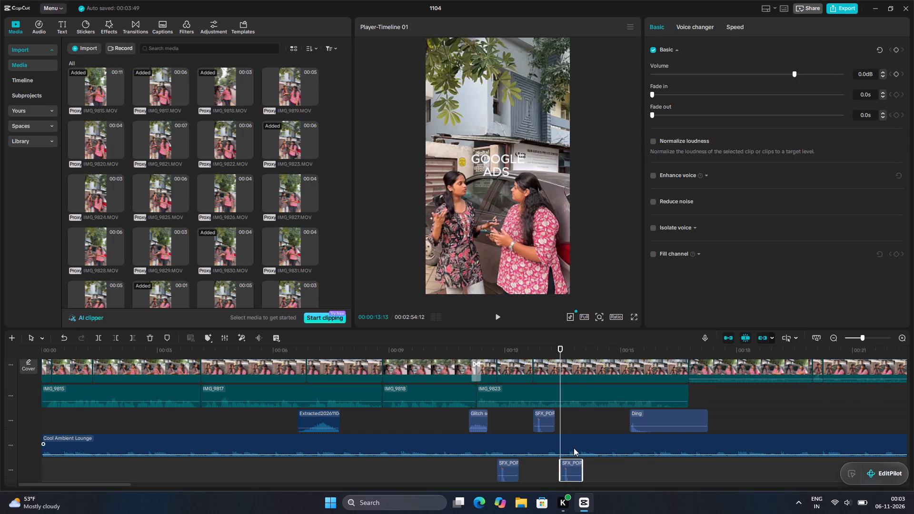
click(562, 425)
Play through the GOOGLE ADS pop sound to 00:00:14:00 in the AI TOOLS caption and examine the caption and sound-effect tracks there.
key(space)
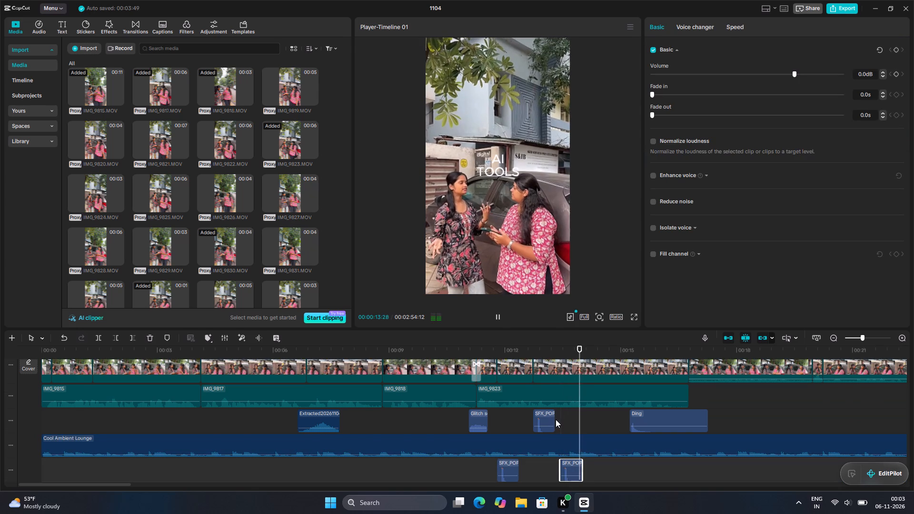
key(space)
drag(585, 410, 580, 414)
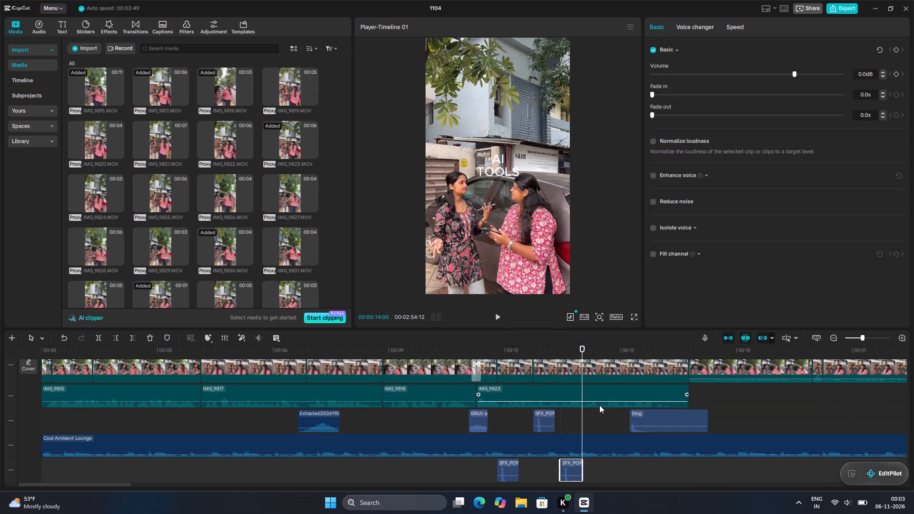
scroll(599, 405, up, 6)
ctrl+scroll(577, 461, down, 3)
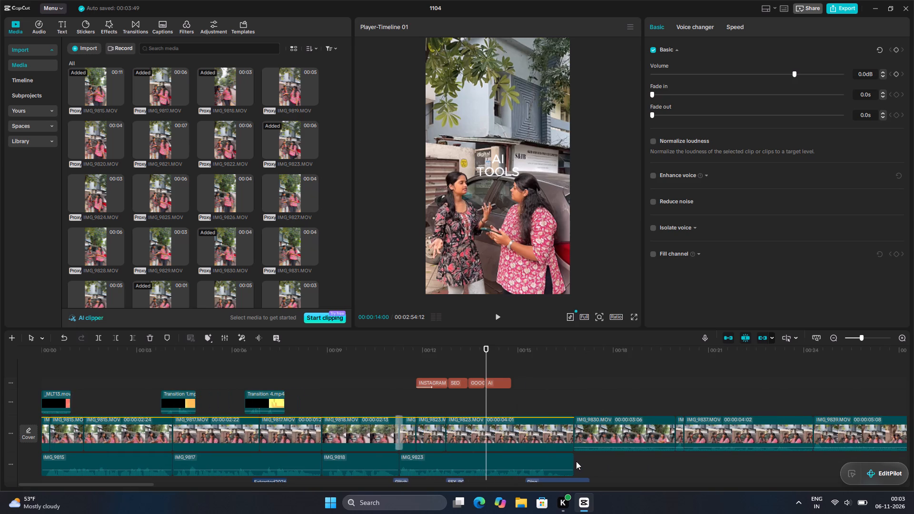
scroll(555, 450, up, 5)
ctrl+scroll(514, 455, up, 6)
scroll(532, 418, down, 6)
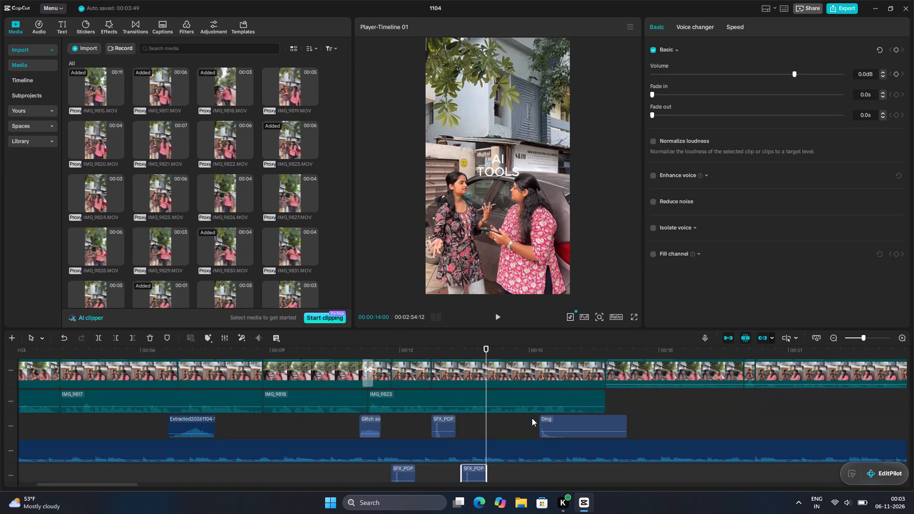
Paste a copy of the SFX_POP sound onto the upper sound-effect track at the AI TOOLS caption's start, about 00:00:14:00.
key(ctrl+v)
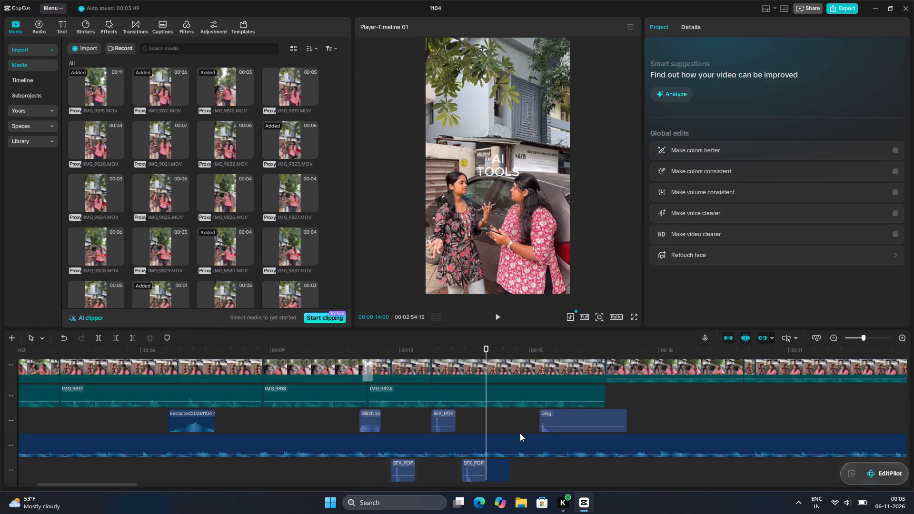
drag(501, 469, 505, 430)
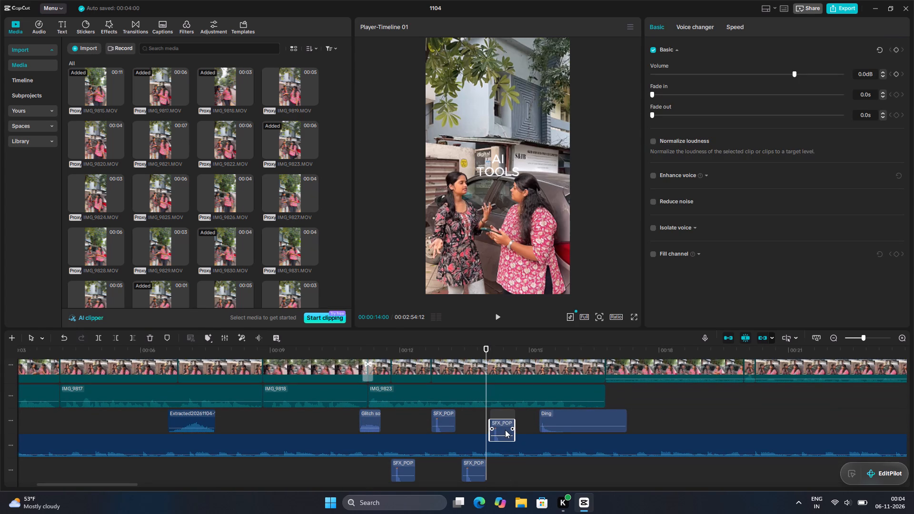
drag(505, 430, 503, 424)
click(503, 424)
Play back the section around the keyword captions to review the AI TOOLS caption with its pop sound.
scroll(511, 409, up, 3)
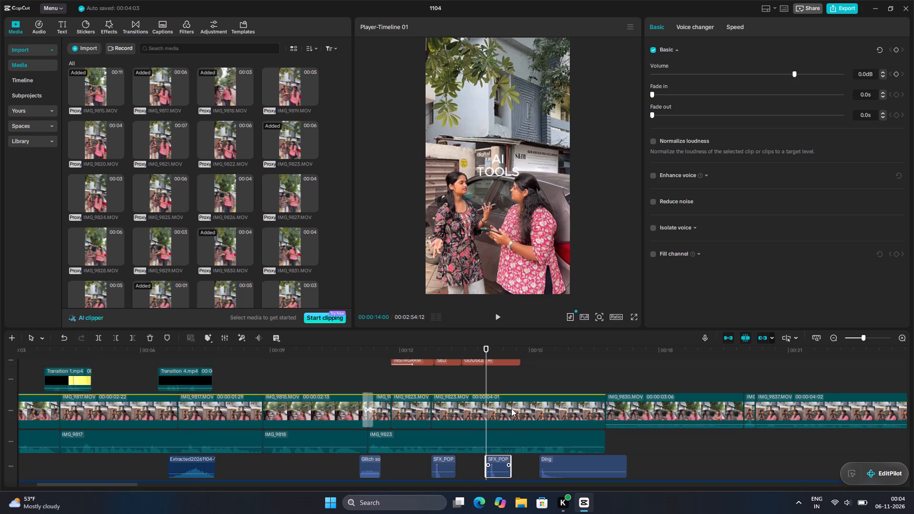
scroll(511, 408, up, 5)
key(space)
key(space)
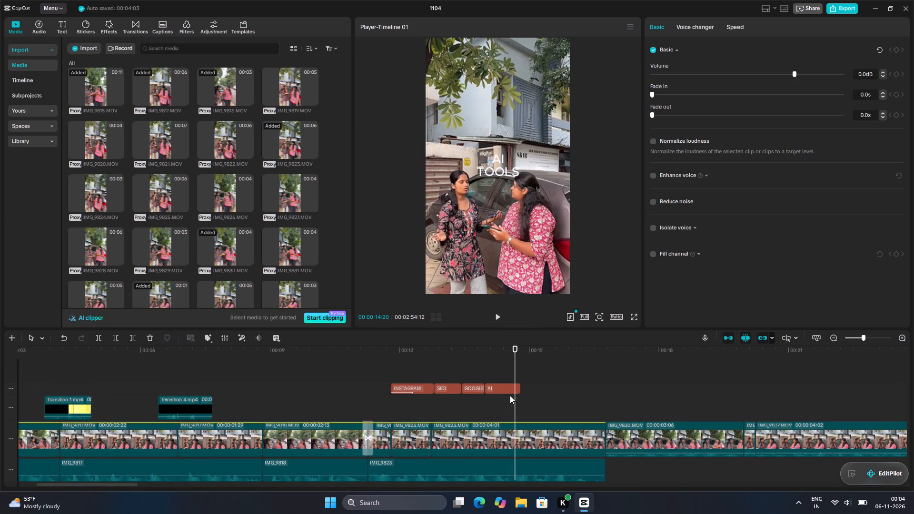
drag(515, 395, 507, 398)
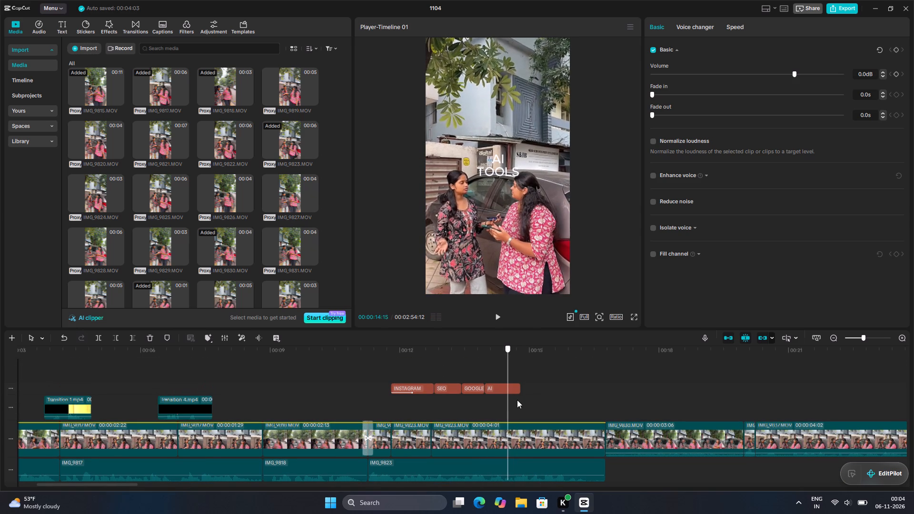
key(space)
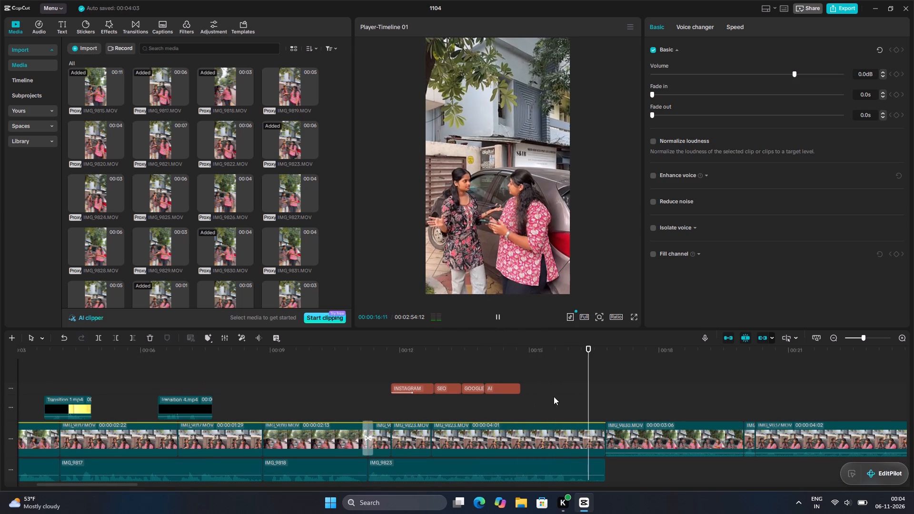
key(space)
drag(591, 395, 324, 404)
click(324, 404)
key(space)
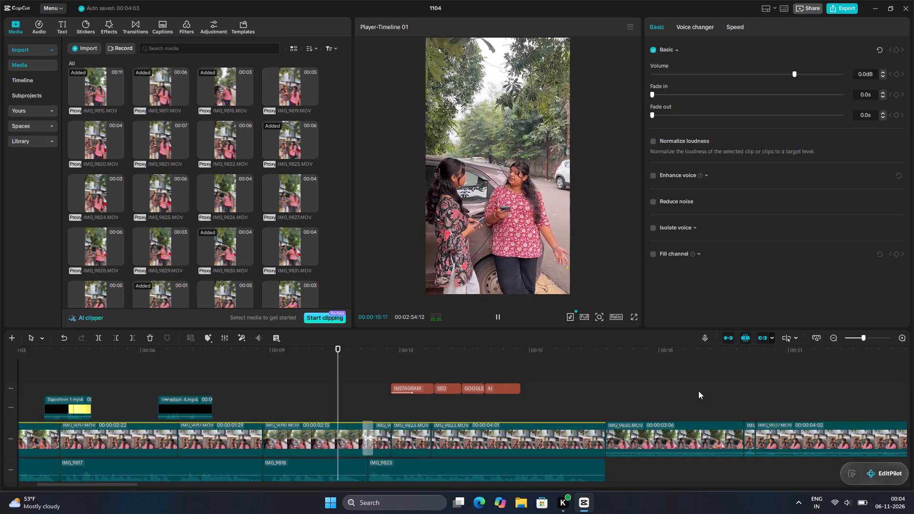
key(space)
Search the entrance animations for Pop for the SEO caption.
click(444, 390)
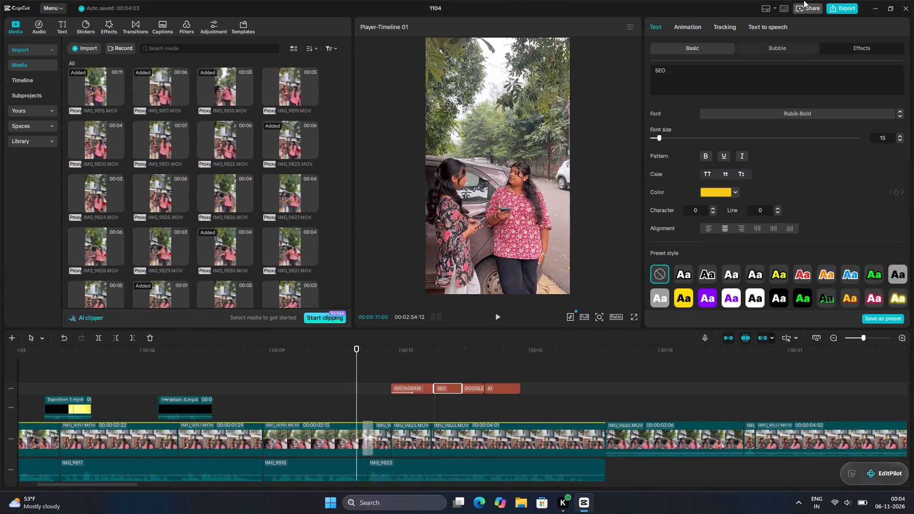
click(688, 25)
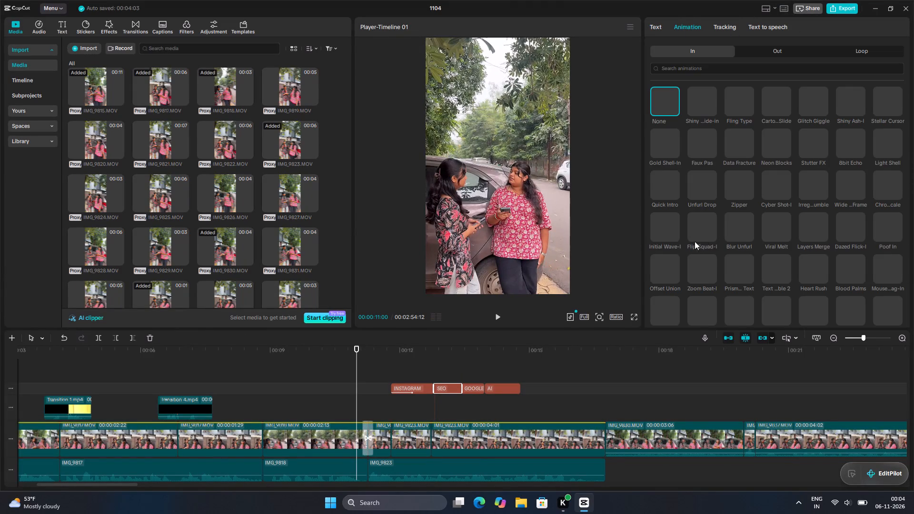
click(693, 65)
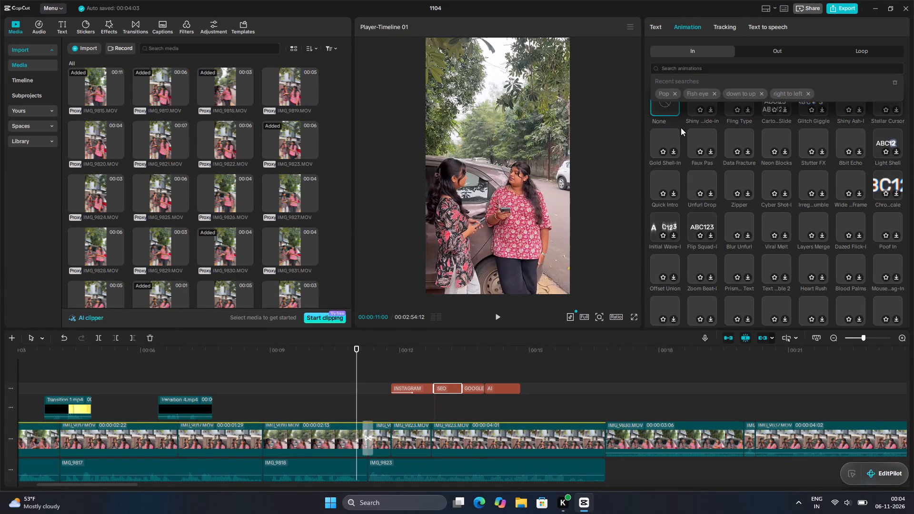
click(668, 94)
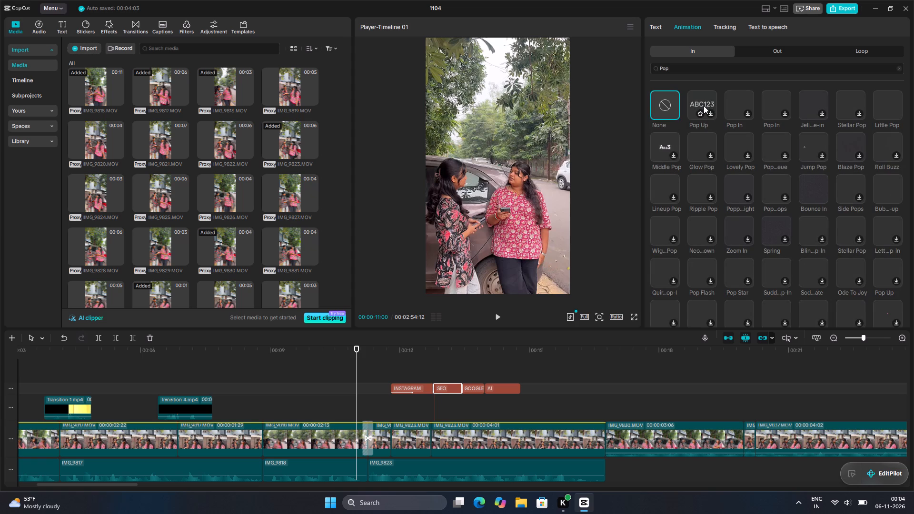
Apply the Pop Up entrance animation to the SEO caption.
click(704, 106)
click(703, 100)
click(702, 104)
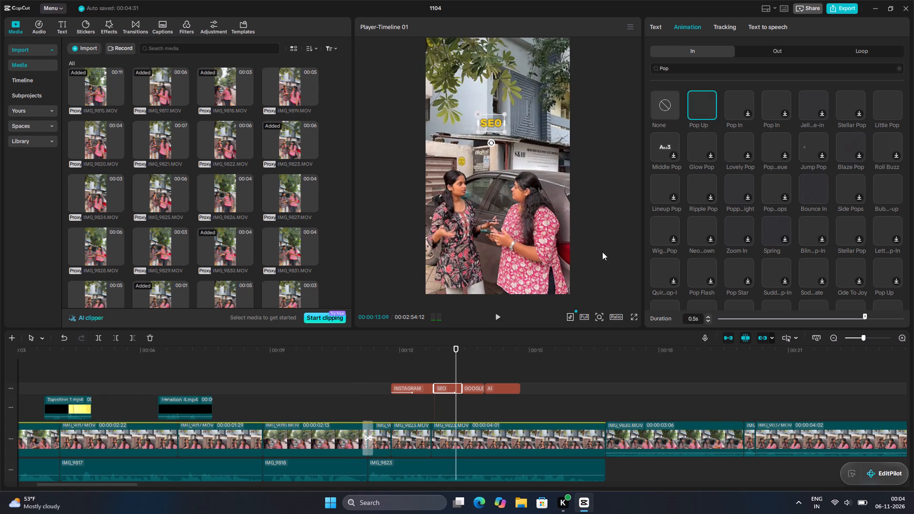
Play back the section from the INSTAGRAM MARKETING caption to the GOOGLE ADS caption to review the SEO caption's entrance animation.
drag(454, 358, 388, 370)
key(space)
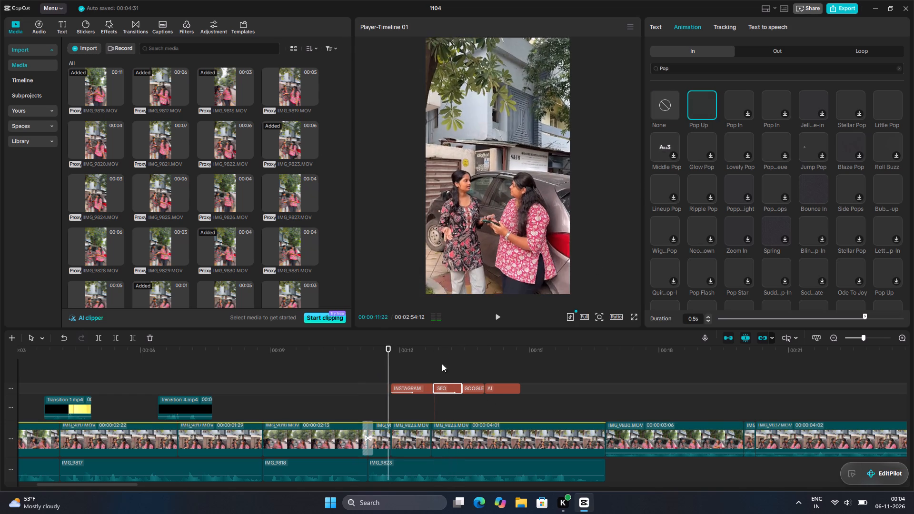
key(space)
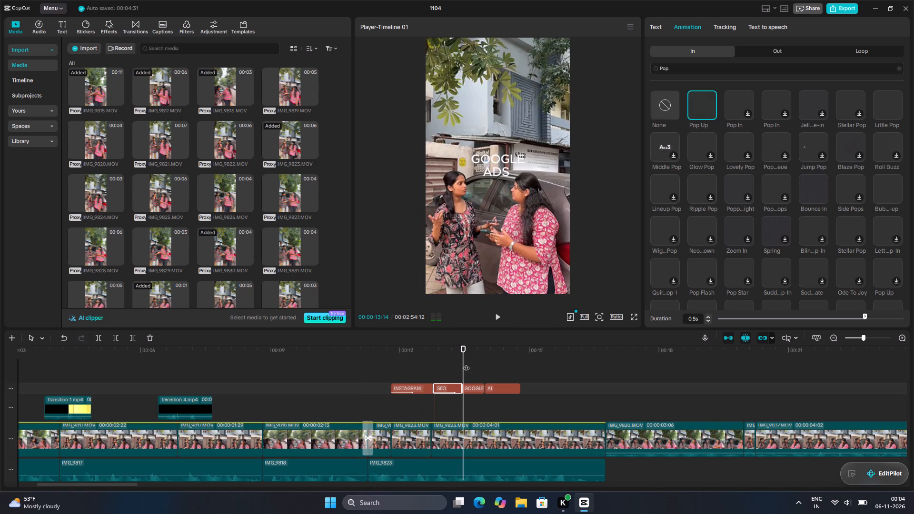
drag(464, 365, 420, 372)
triple_click(420, 372)
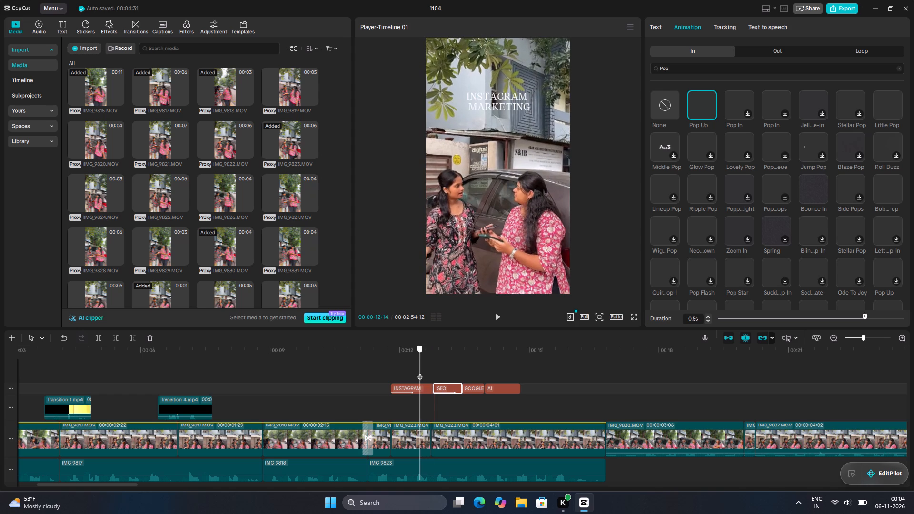
drag(418, 372, 402, 375)
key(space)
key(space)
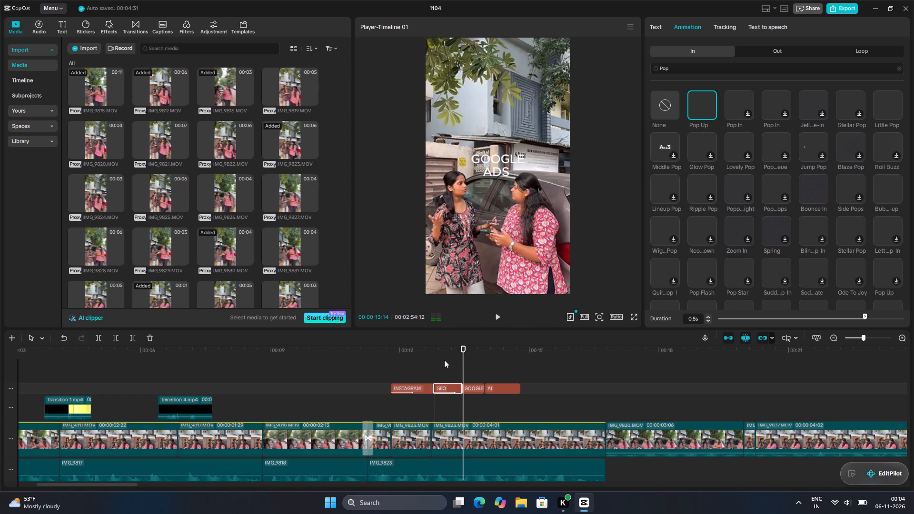
drag(463, 365, 399, 375)
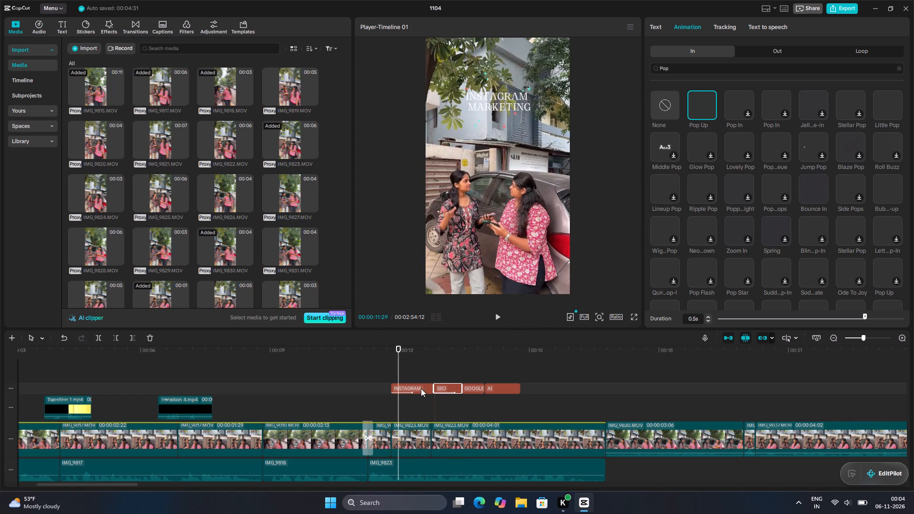
Check which entrance animation the INSTAGRAM MARKETING caption uses and play that caption back.
click(419, 389)
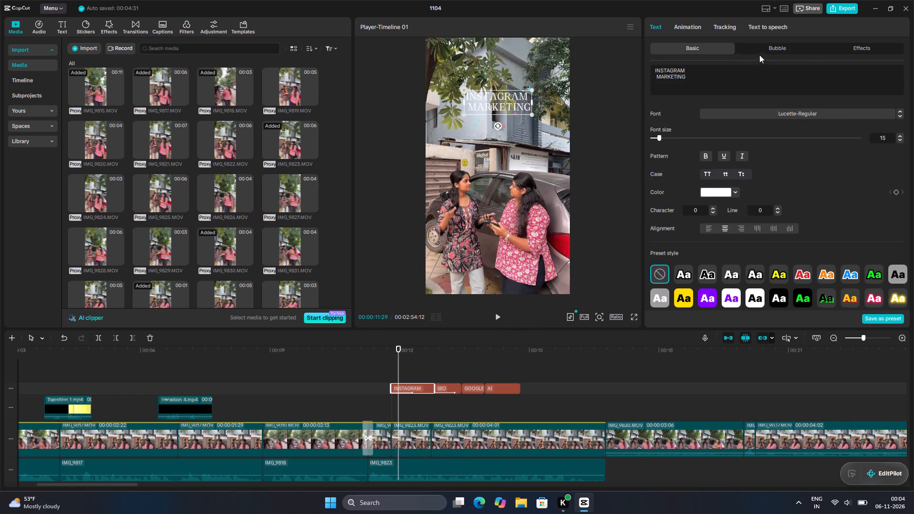
click(676, 25)
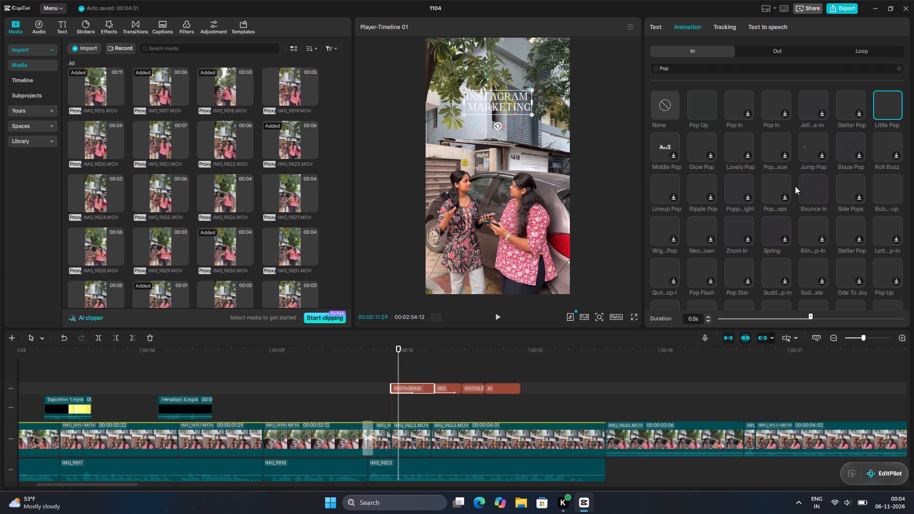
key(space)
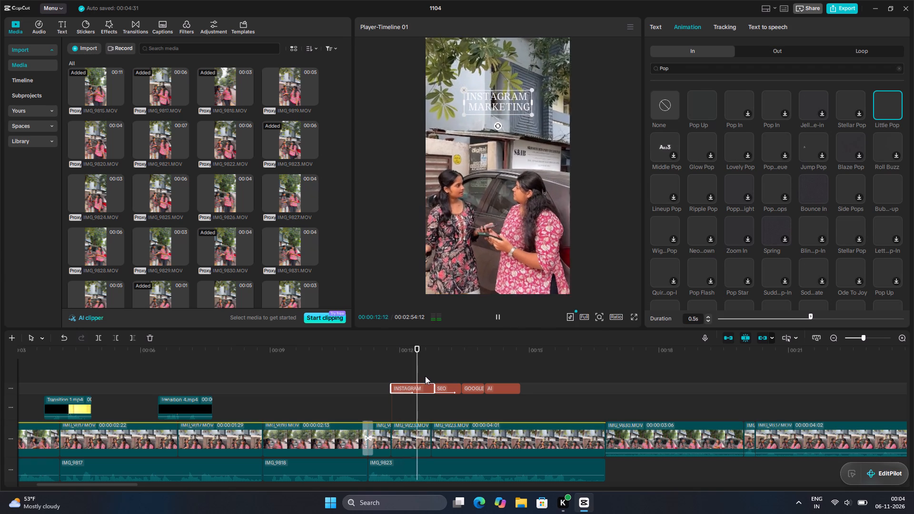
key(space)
Replay the change from the SEO caption to the GOOGLE ADS caption and inspect the pop sounds beneath them.
click(448, 385)
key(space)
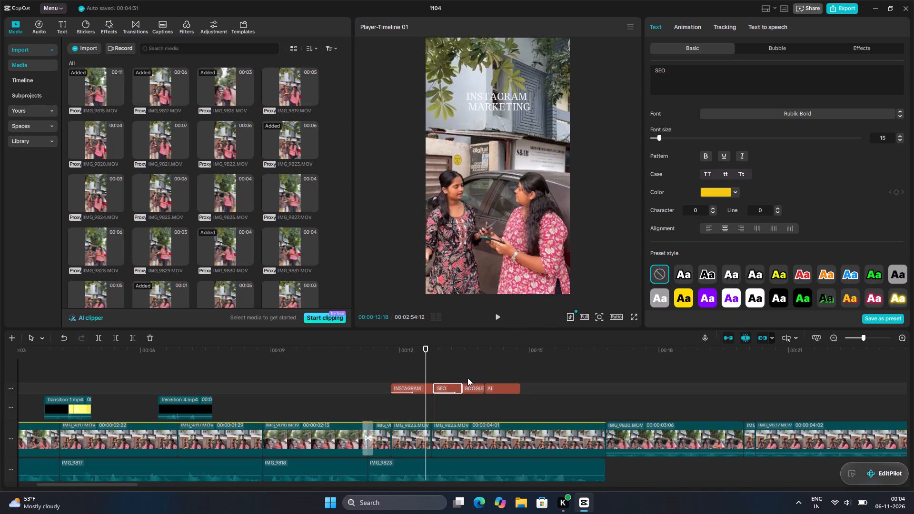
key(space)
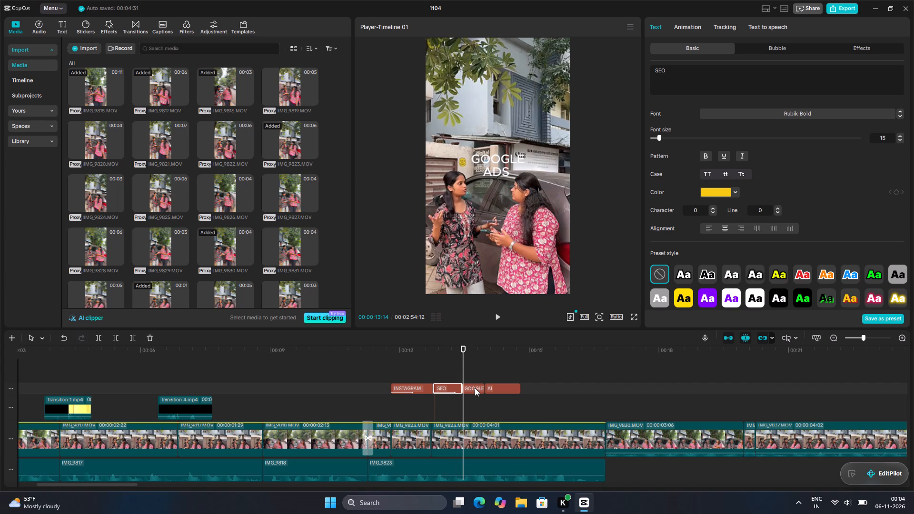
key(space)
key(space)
drag(486, 369, 448, 379)
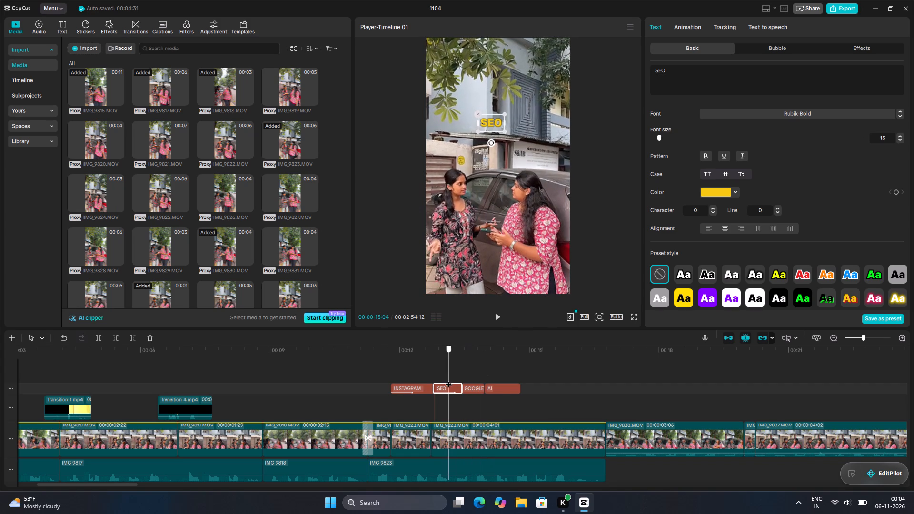
drag(448, 379, 459, 377)
scroll(467, 378, down, 9)
scroll(481, 393, up, 3)
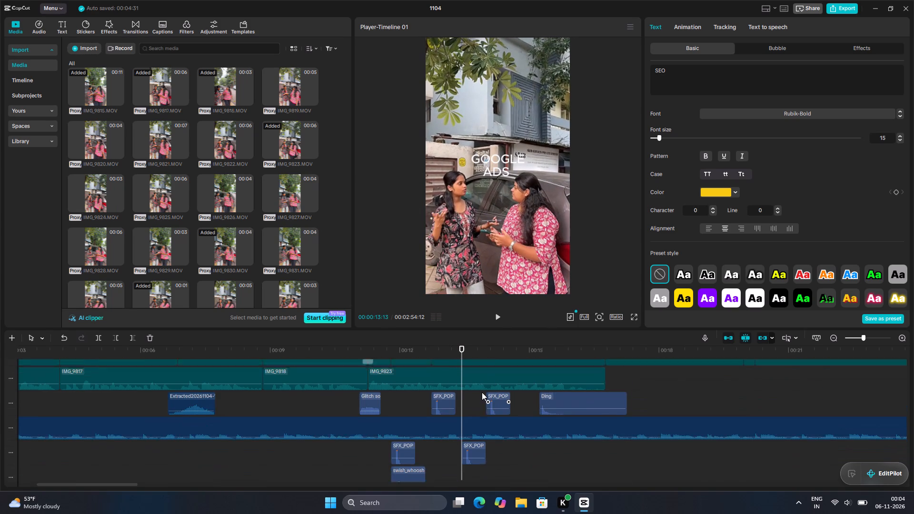
scroll(482, 392, up, 8)
Select the GOOGLE ADS caption on the timeline for editing.
click(472, 388)
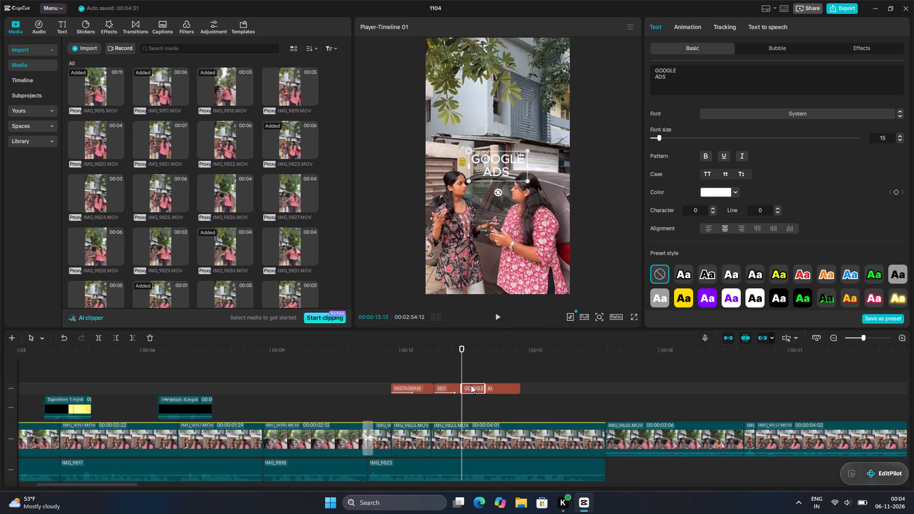
Trim about two frames off the start of the GOOGLE ADS caption's SFX_POP clip and realign it to 00:00:13:13.
scroll(488, 405, down, 12)
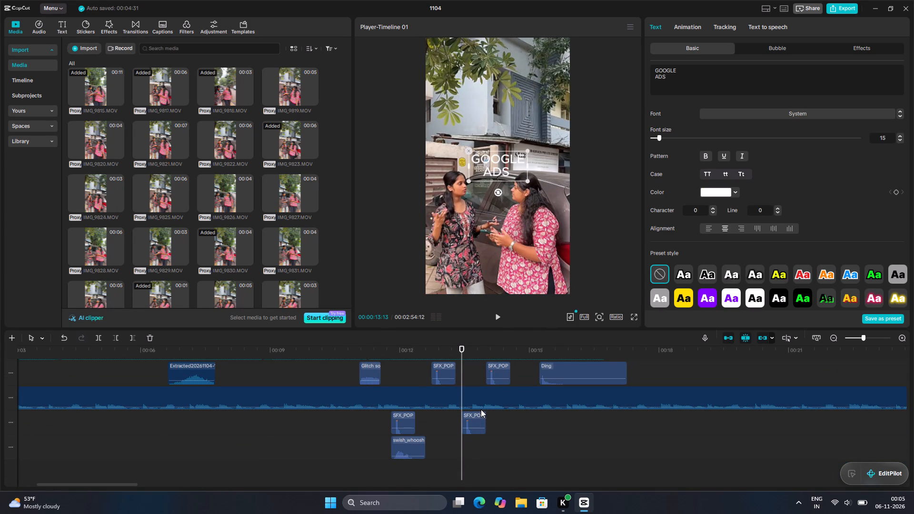
ctrl+scroll(485, 423, down, 5)
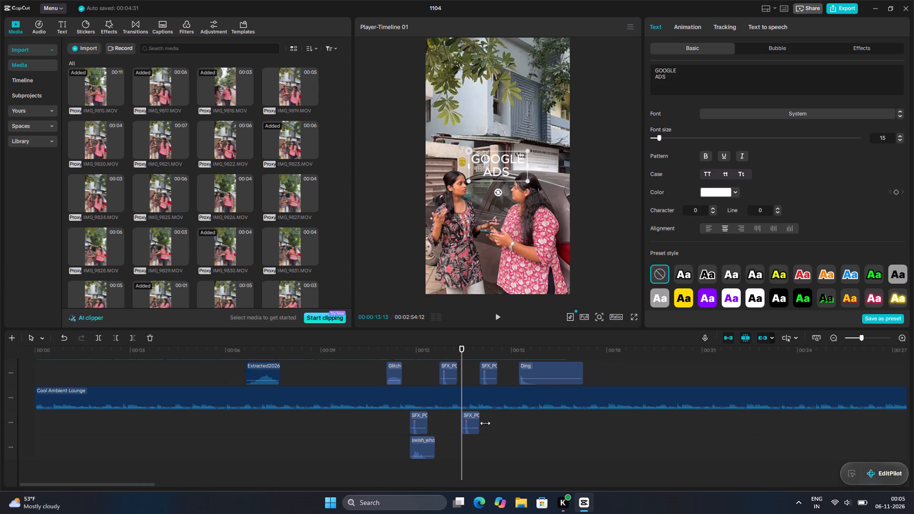
ctrl+scroll(485, 423, up, 20)
ctrl+scroll(485, 423, up, 2)
click(463, 430)
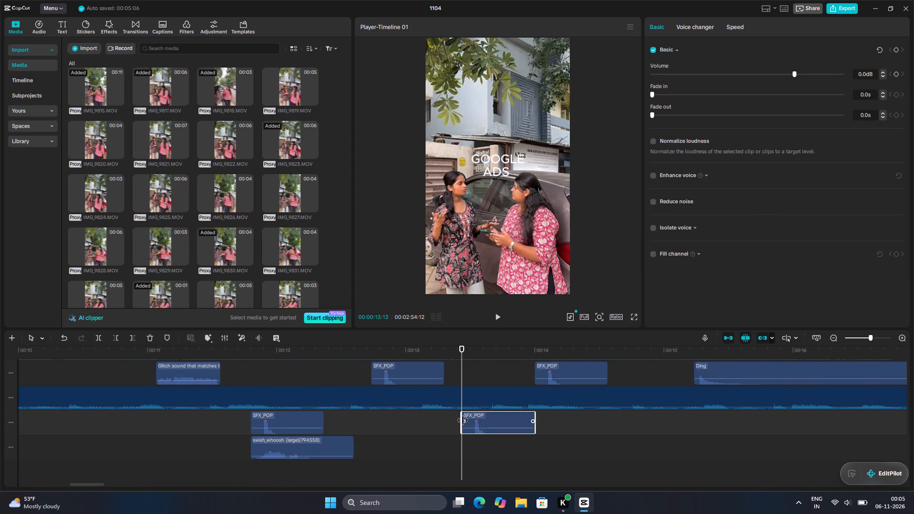
triple_click(463, 420)
drag(464, 416, 469, 417)
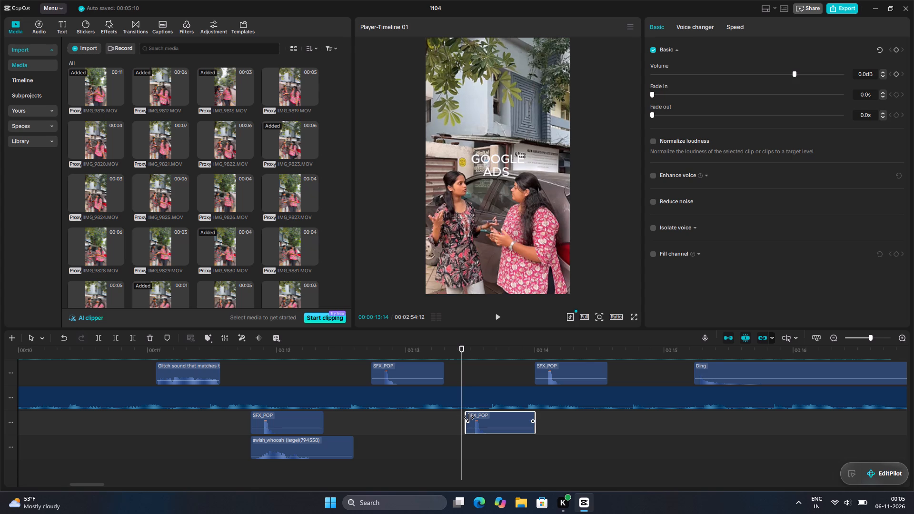
drag(469, 417, 470, 417)
drag(494, 421, 493, 422)
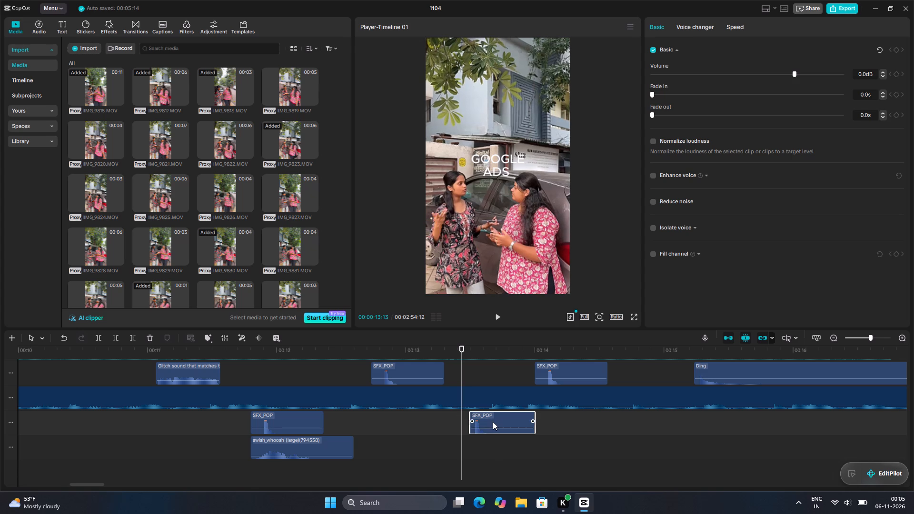
drag(493, 422, 485, 422)
Play the video from the beginning past the keyword captions to review the caption animation and sound-effect timing.
drag(460, 374, 174, 389)
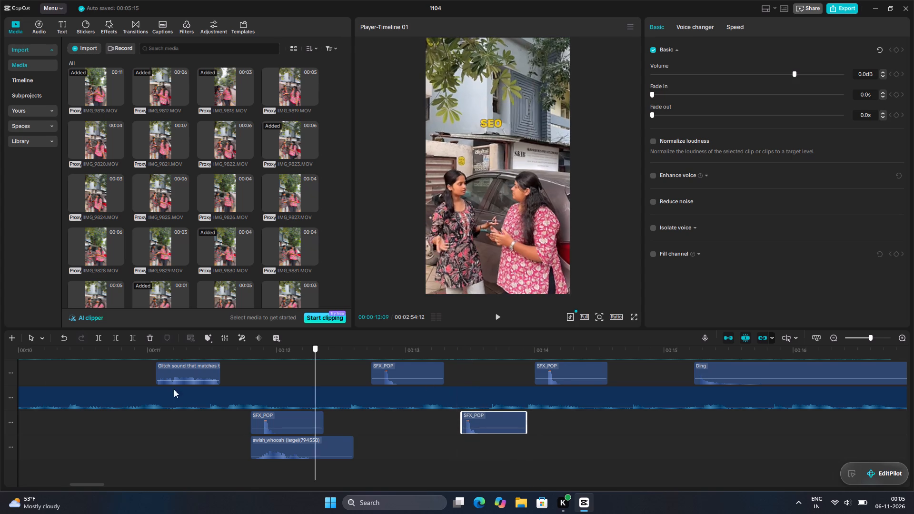
drag(174, 389, 0, 374)
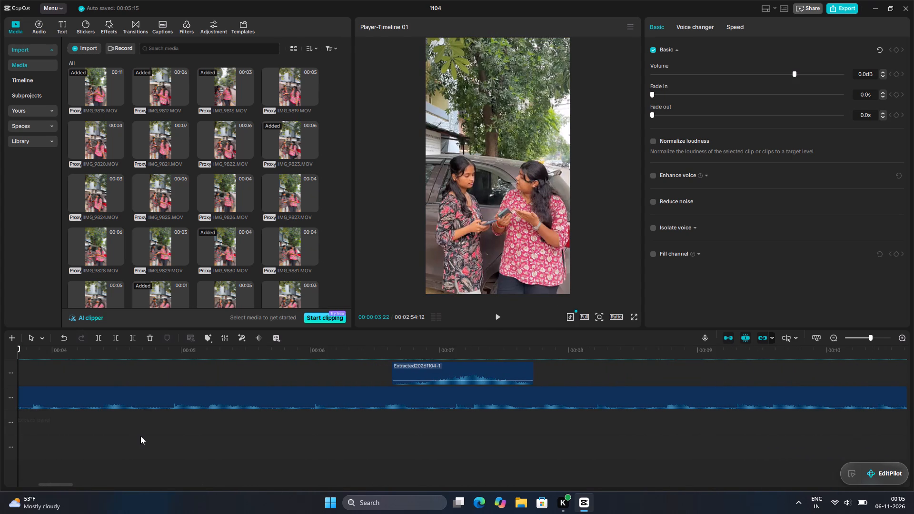
ctrl+scroll(141, 436, up, 6)
ctrl+scroll(144, 439, down, 20)
ctrl+scroll(144, 439, down, 8)
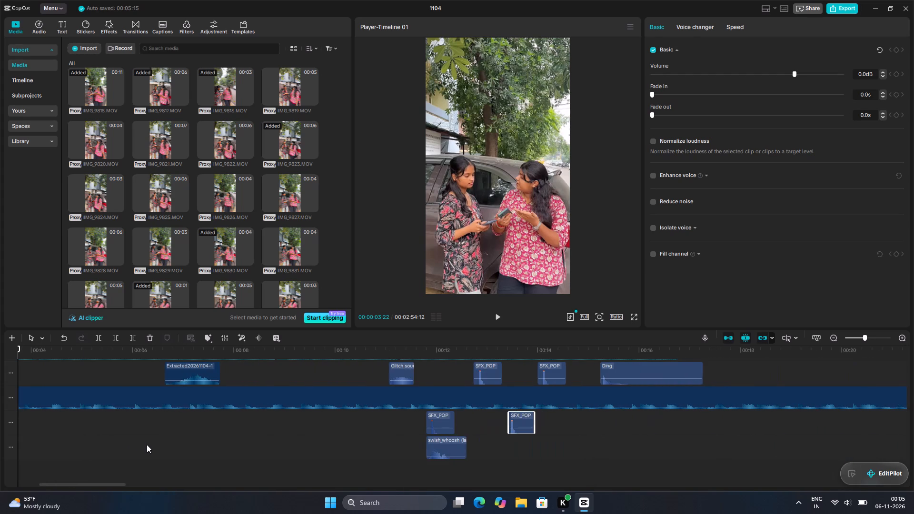
scroll(147, 445, up, 12)
scroll(147, 444, down, 9)
click(60, 393)
drag(60, 393, 0, 395)
key(space)
scroll(565, 400, down, 4)
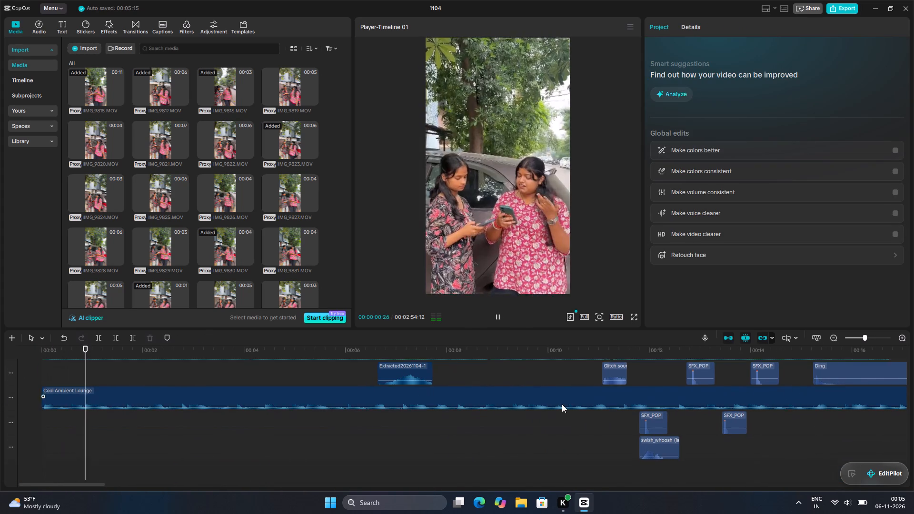
scroll(562, 404, down, 2)
scroll(561, 404, up, 7)
scroll(477, 394, up, 3)
scroll(415, 376, down, 4)
scroll(411, 377, up, 11)
scroll(411, 377, down, 4)
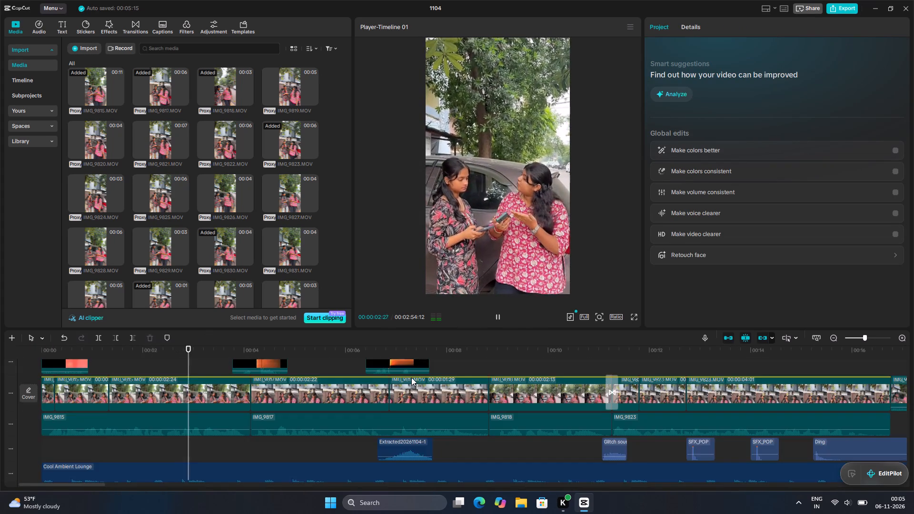
scroll(411, 377, up, 5)
scroll(411, 377, down, 6)
scroll(411, 377, up, 6)
scroll(427, 376, down, 5)
scroll(430, 377, up, 4)
scroll(430, 377, down, 3)
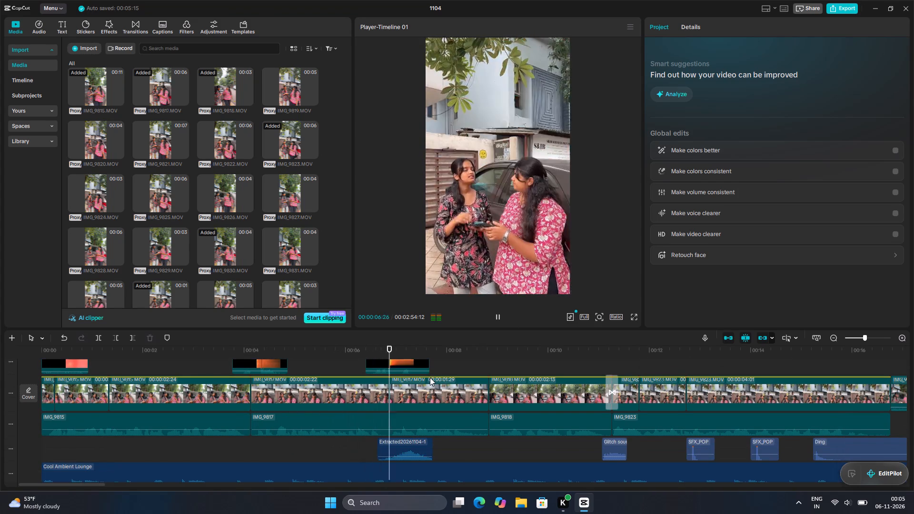
scroll(430, 377, up, 1)
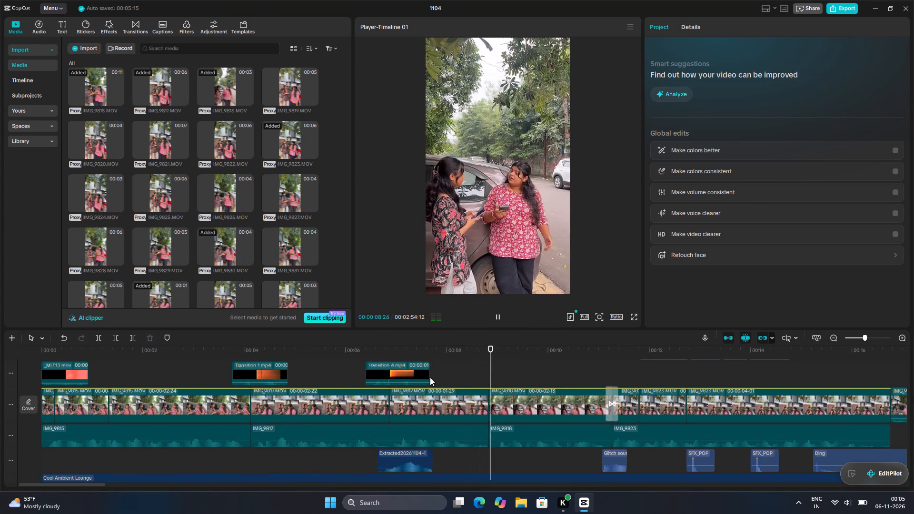
scroll(430, 377, down, 3)
scroll(430, 377, up, 7)
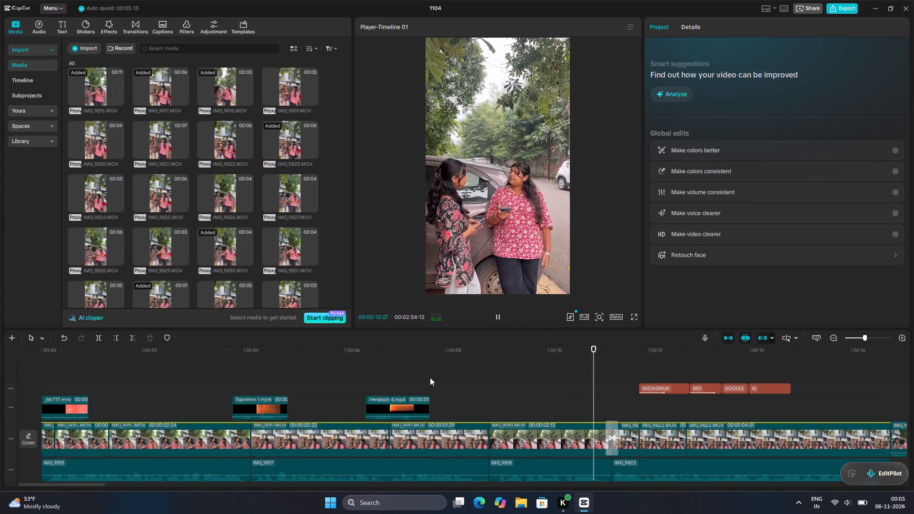
scroll(430, 377, down, 5)
scroll(430, 377, up, 4)
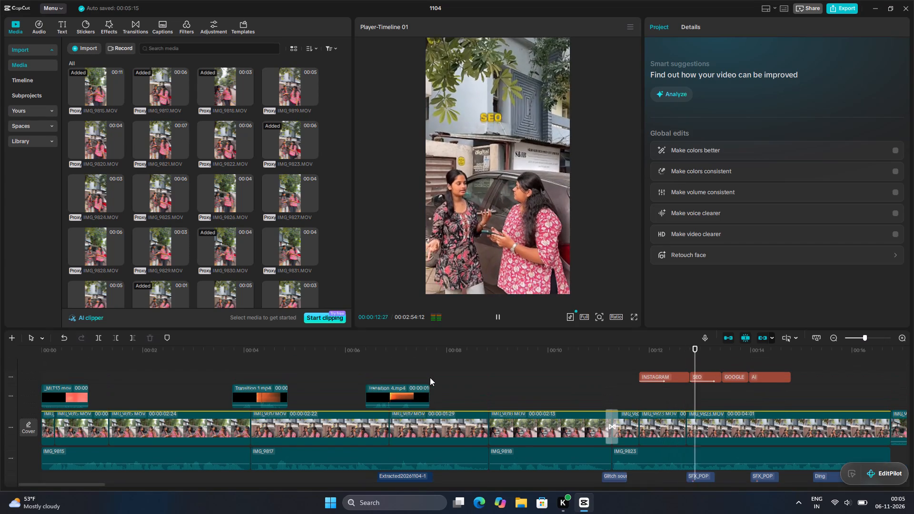
scroll(430, 377, up, 1)
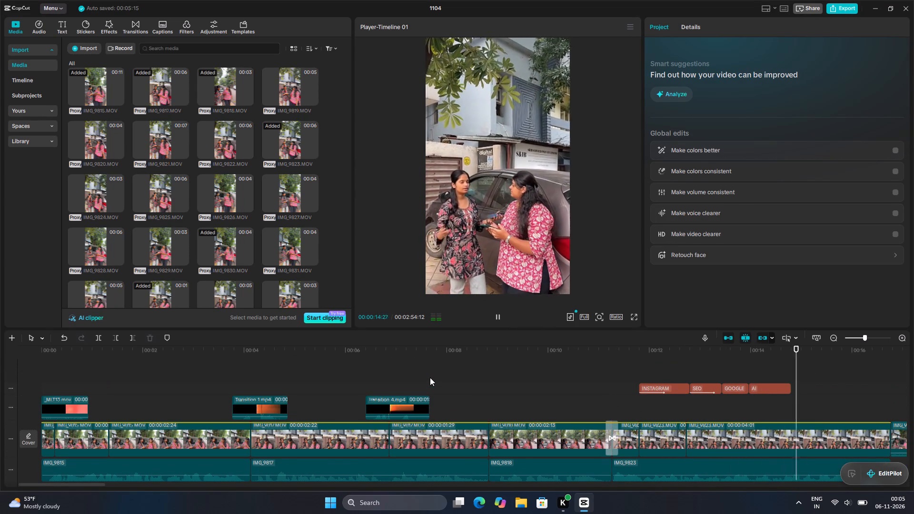
scroll(430, 377, down, 4)
key(space)
key(space)
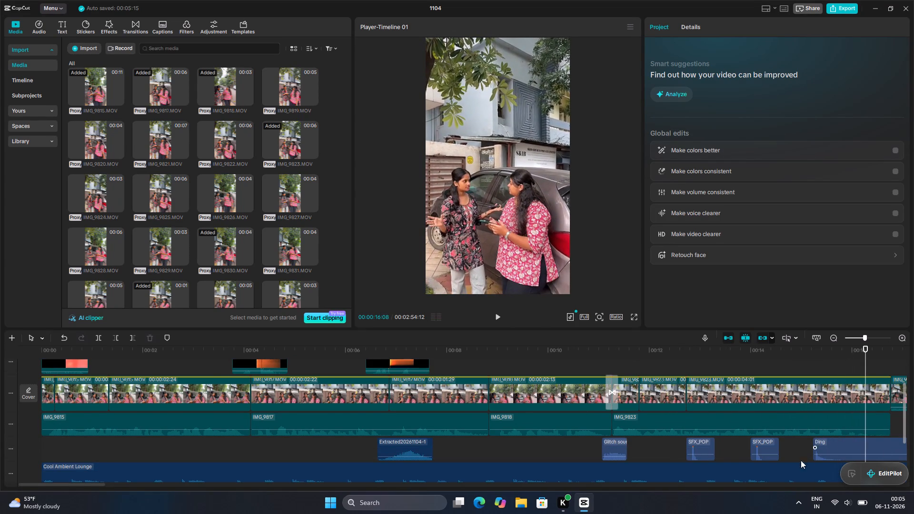
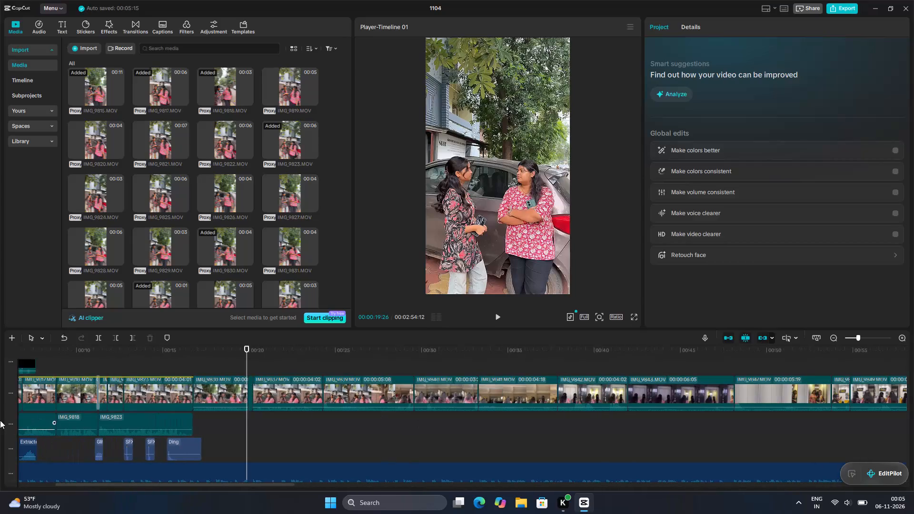
Return the playhead to the start of the video and look over the timeline's caption, video, music and sound-effect tracks.
drag(249, 423, 0, 419)
drag(9, 414, 69, 402)
scroll(517, 411, down, 12)
scroll(516, 413, up, 6)
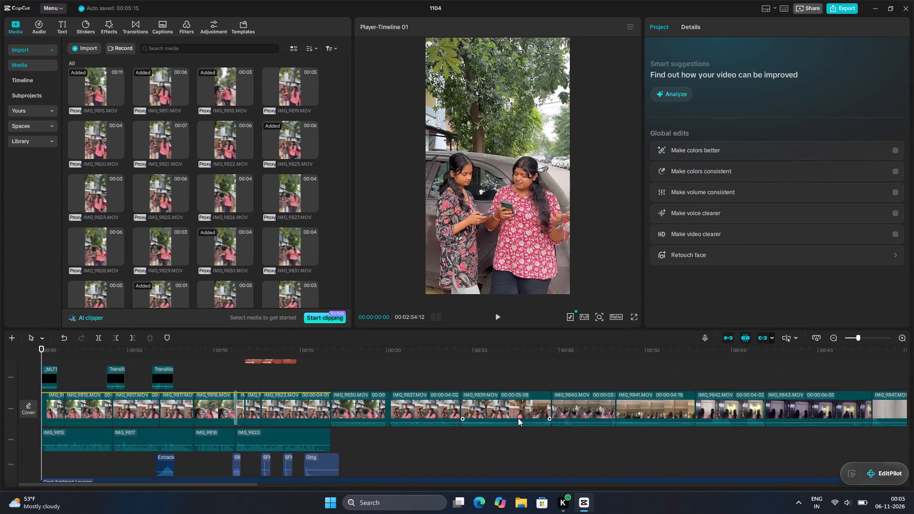
scroll(518, 418, up, 10)
scroll(518, 418, down, 8)
scroll(518, 418, up, 1)
scroll(518, 418, down, 7)
scroll(518, 418, up, 8)
scroll(518, 418, down, 9)
scroll(518, 418, up, 12)
scroll(518, 418, down, 13)
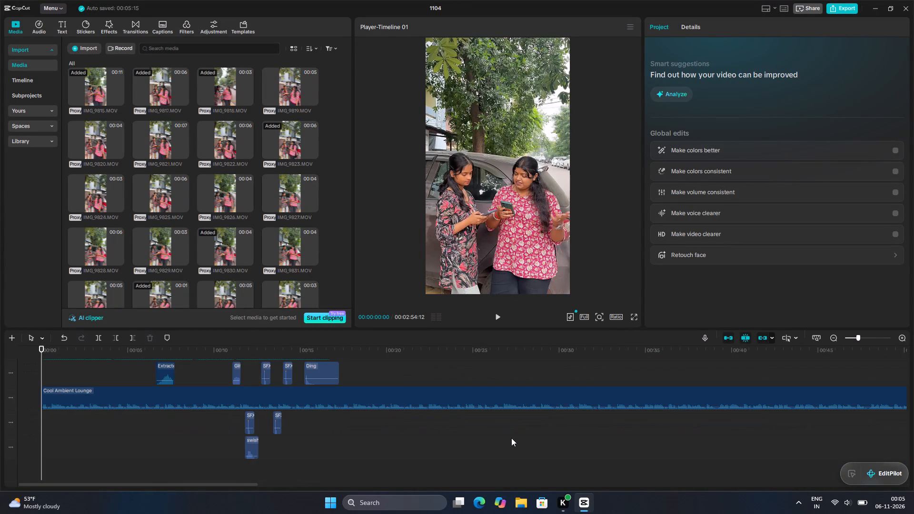